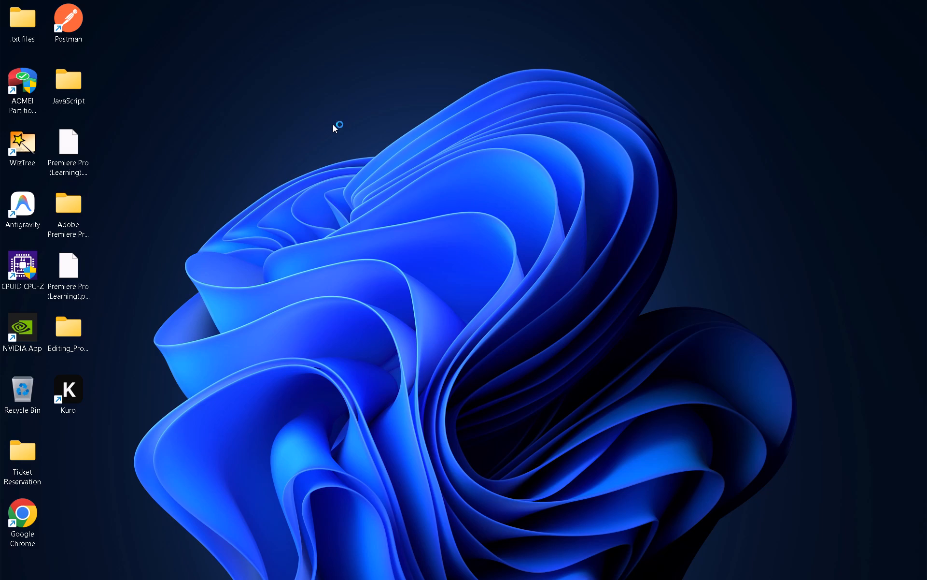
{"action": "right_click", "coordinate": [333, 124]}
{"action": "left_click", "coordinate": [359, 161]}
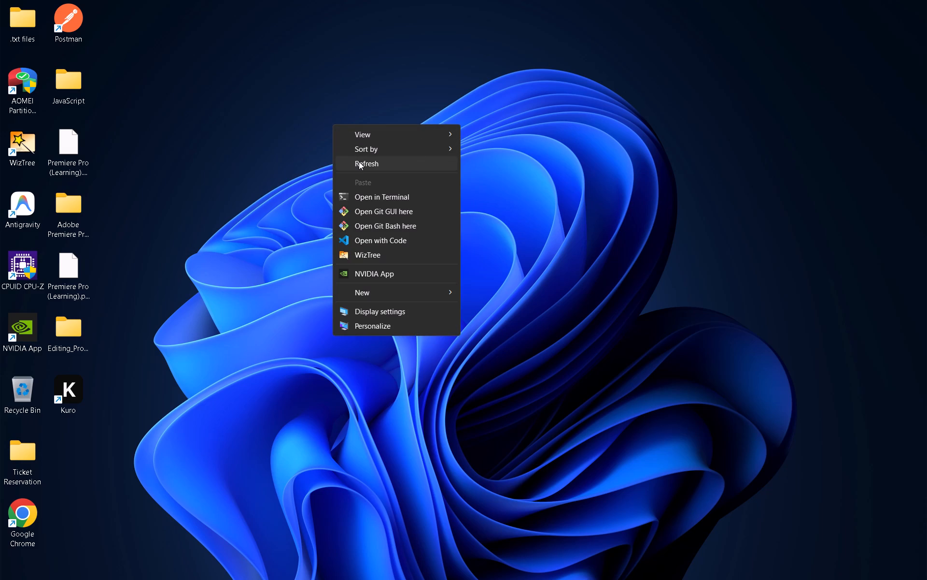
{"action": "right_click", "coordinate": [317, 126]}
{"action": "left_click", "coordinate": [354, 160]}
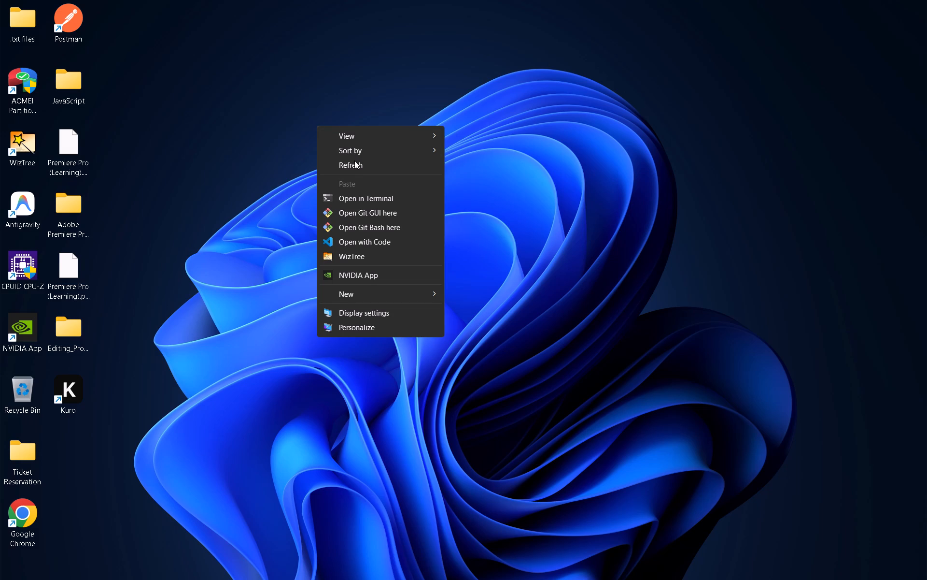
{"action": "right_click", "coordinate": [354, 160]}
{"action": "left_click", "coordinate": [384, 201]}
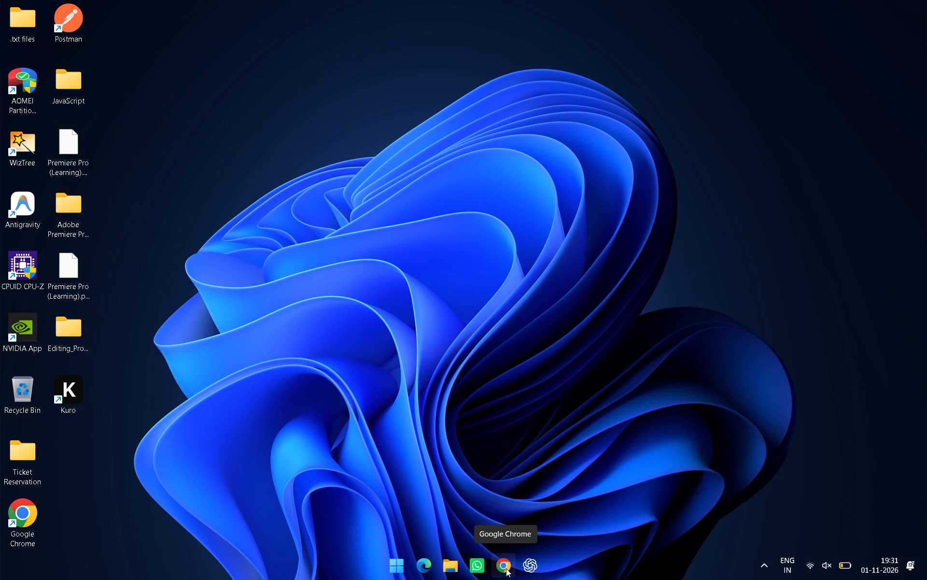
Launch Adobe Creative Cloud from the Productivity group of installed apps.
{"action": "left_click", "coordinate": [399, 557]}
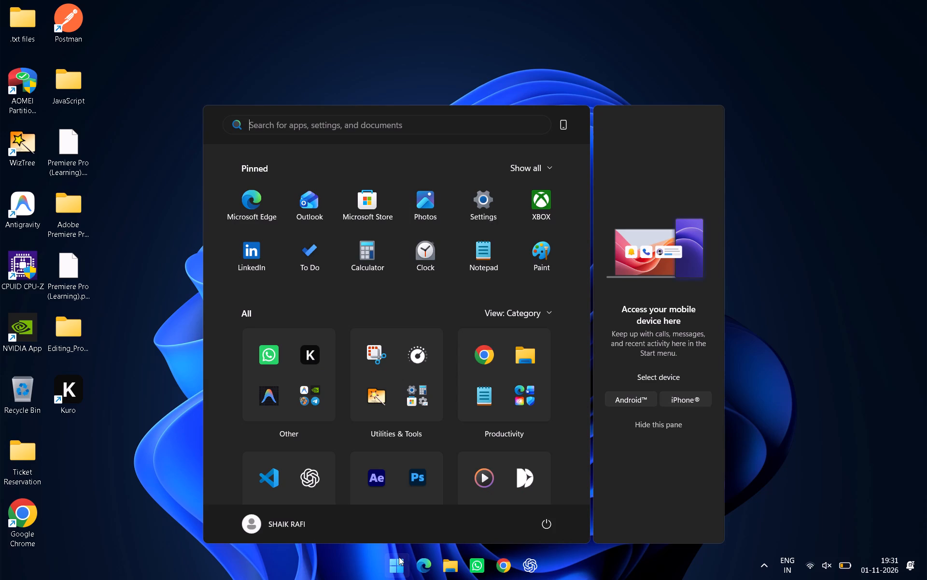
{"action": "key", "text": "f"}
{"action": "key", "text": "BackSpace"}
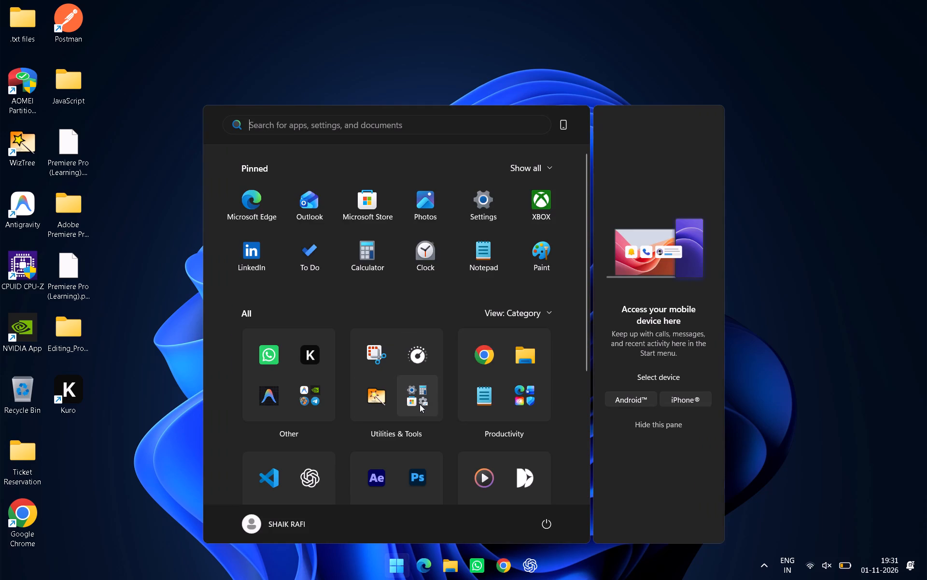
{"action": "left_click", "coordinate": [530, 407]}
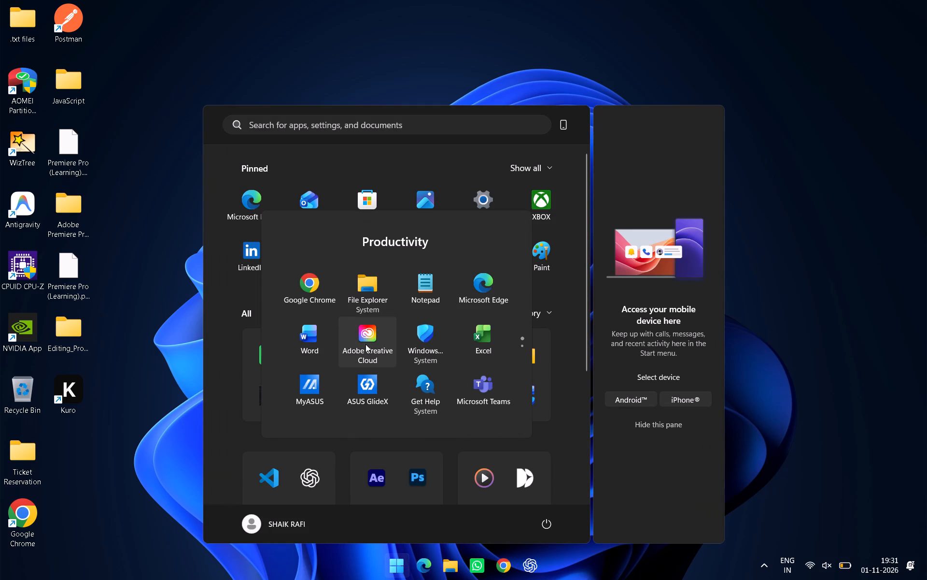
{"action": "left_click", "coordinate": [365, 342]}
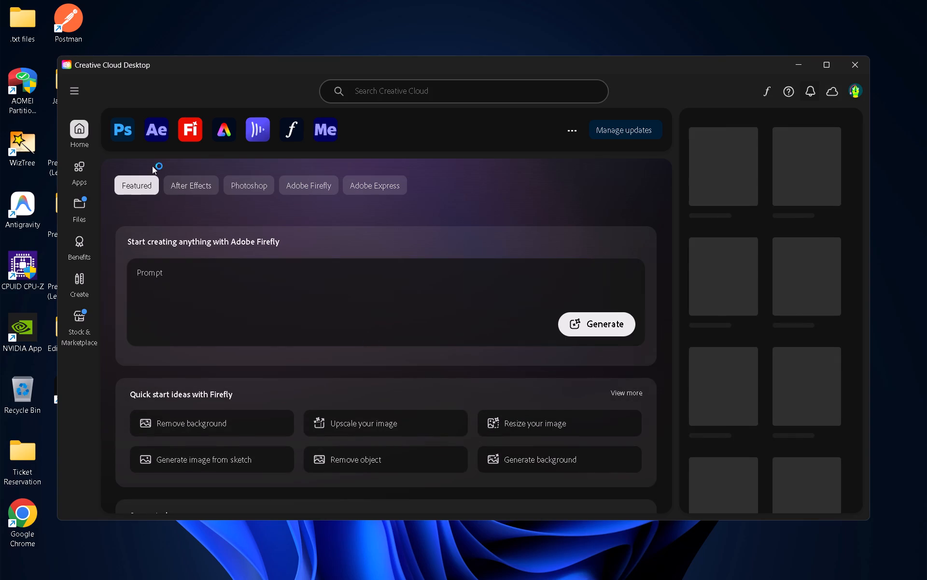
Find Premiere among the featured apps in the plan and start its installation.
{"action": "left_click", "coordinate": [84, 170]}
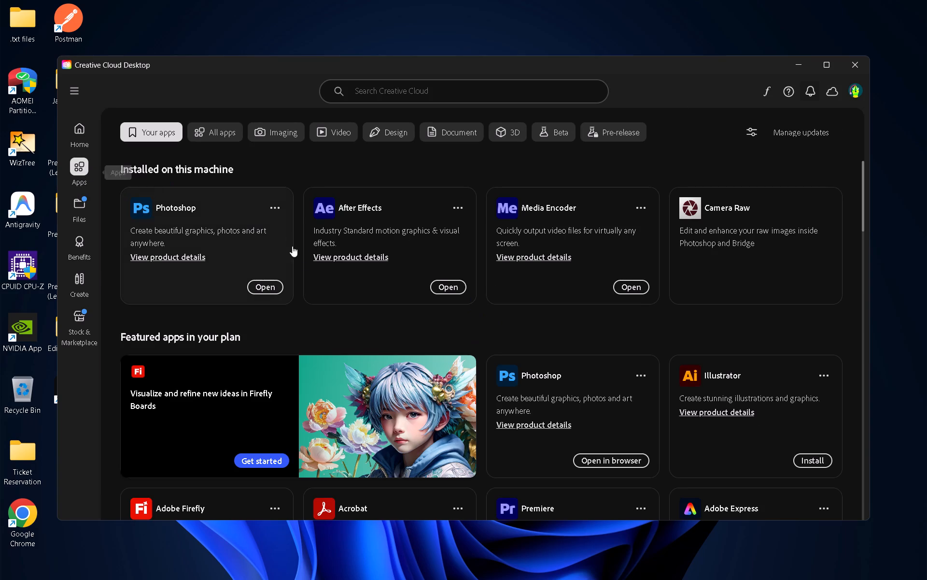
{"action": "scroll", "coordinate": [504, 316], "scroll_direction": "down", "scroll_amount": 1}
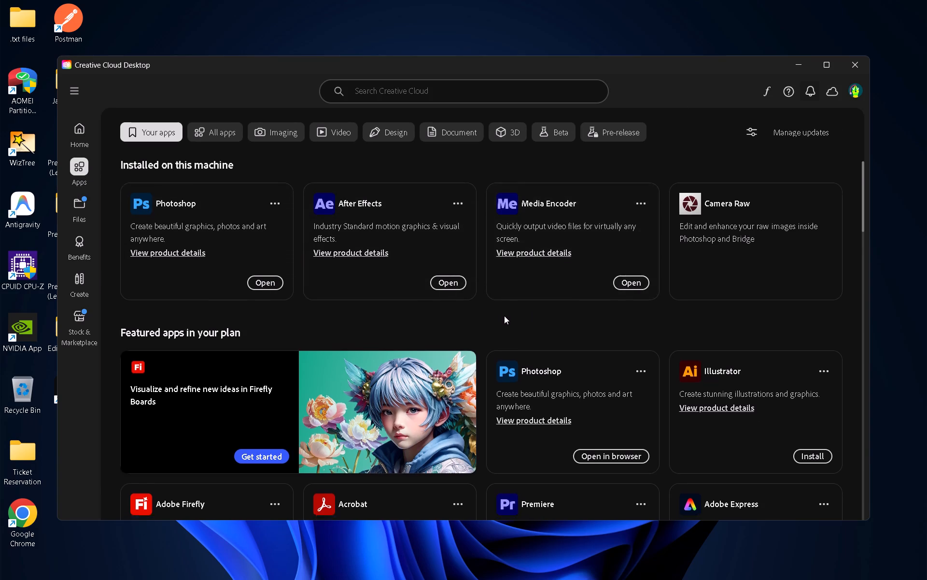
{"action": "scroll", "coordinate": [504, 316], "scroll_direction": "down", "scroll_amount": 1}
{"action": "left_click", "coordinate": [635, 486]}
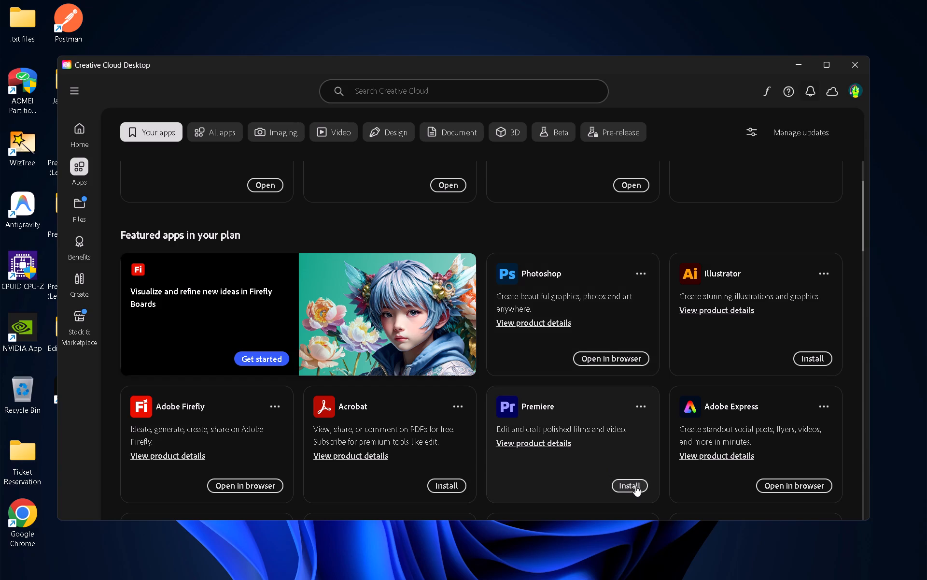
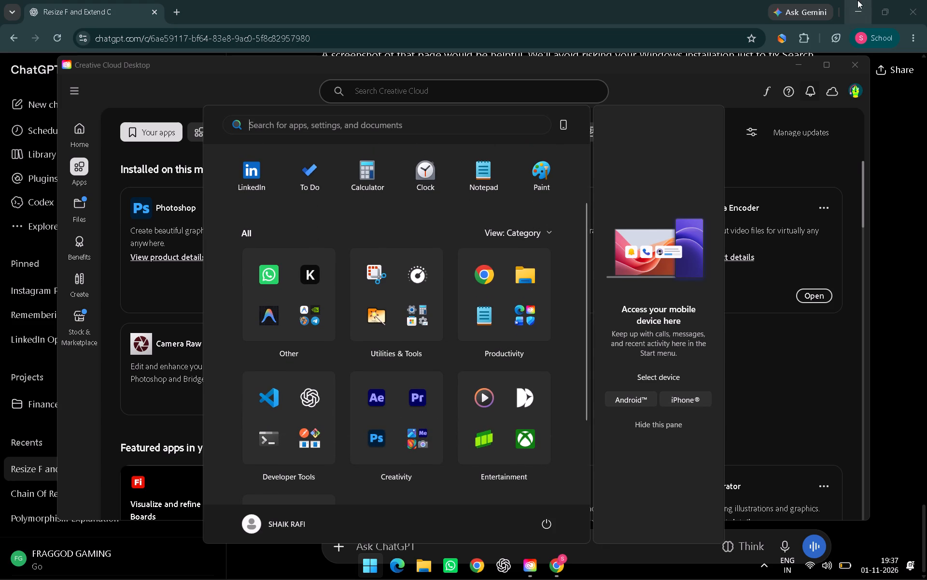
Minimize Chrome and close Creative Cloud Desktop to clear the screen, and refresh the desktop.
{"action": "left_click", "coordinate": [865, 3]}
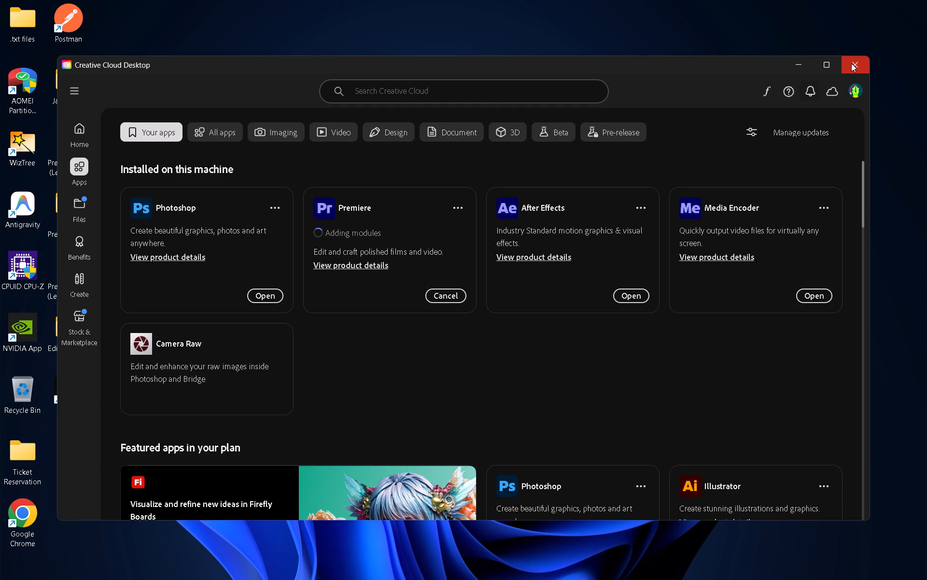
{"action": "left_click", "coordinate": [850, 65]}
{"action": "right_click", "coordinate": [220, 70]}
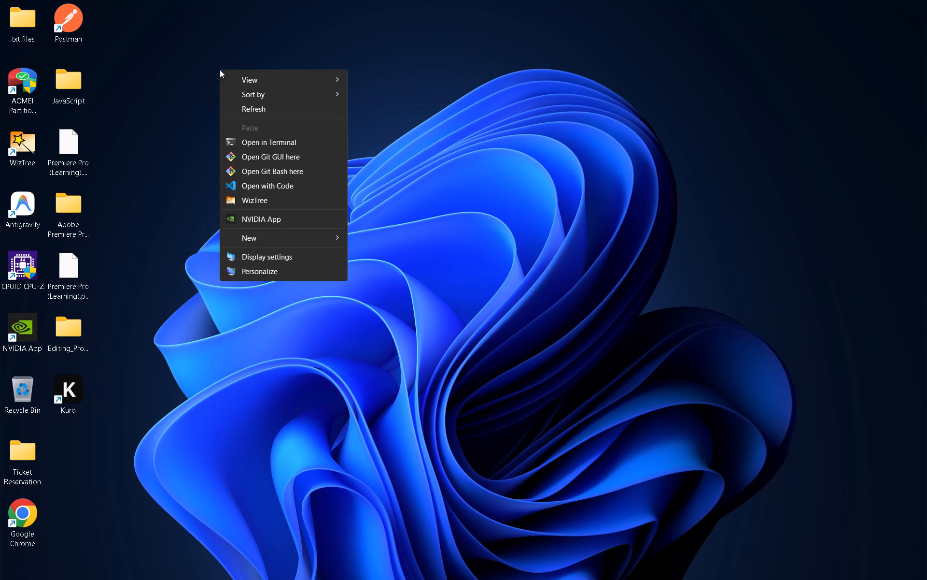
{"action": "left_click", "coordinate": [257, 106]}
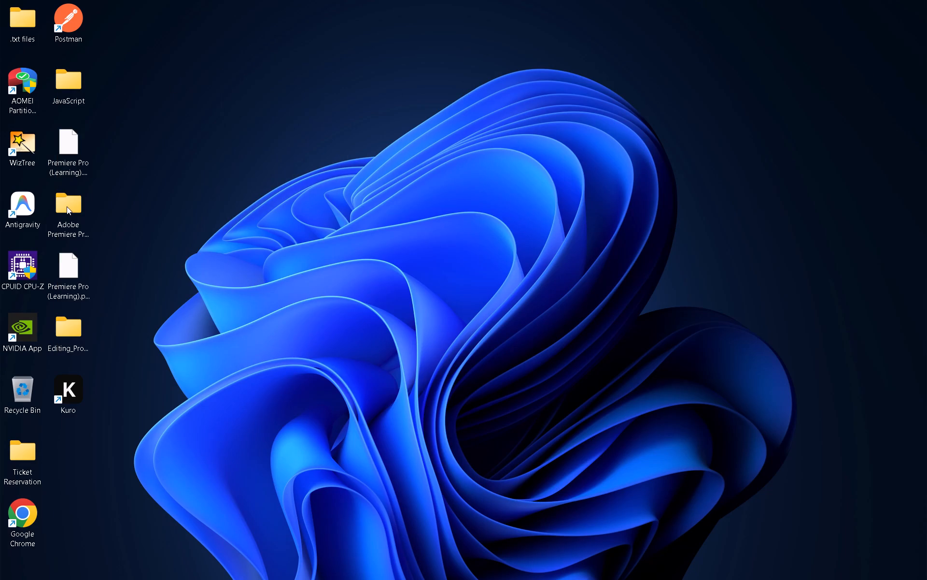
Open the Adobe Premiere Pro Auto-Save folder from the desktop to look at its files, and close it.
{"action": "double_click", "coordinate": [66, 206]}
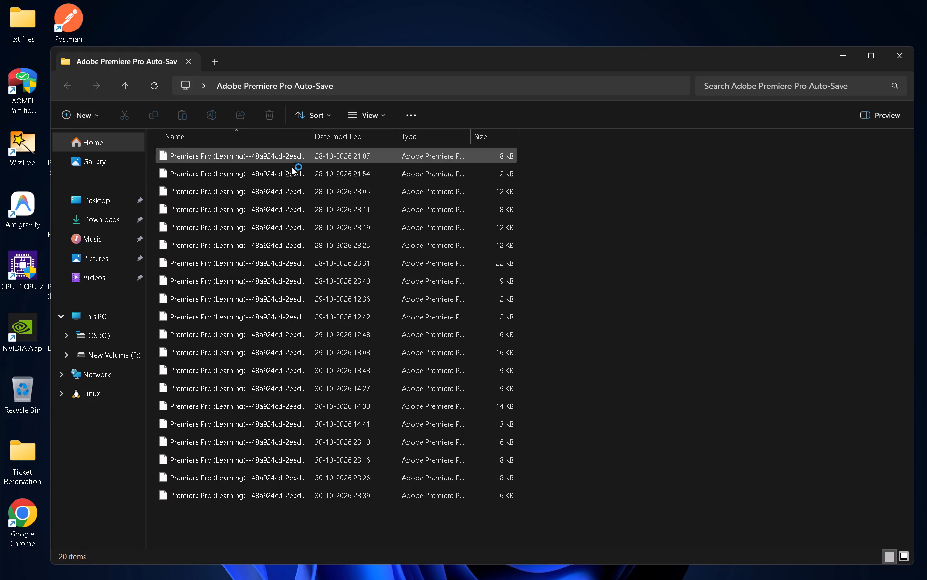
{"action": "left_click", "coordinate": [890, 49]}
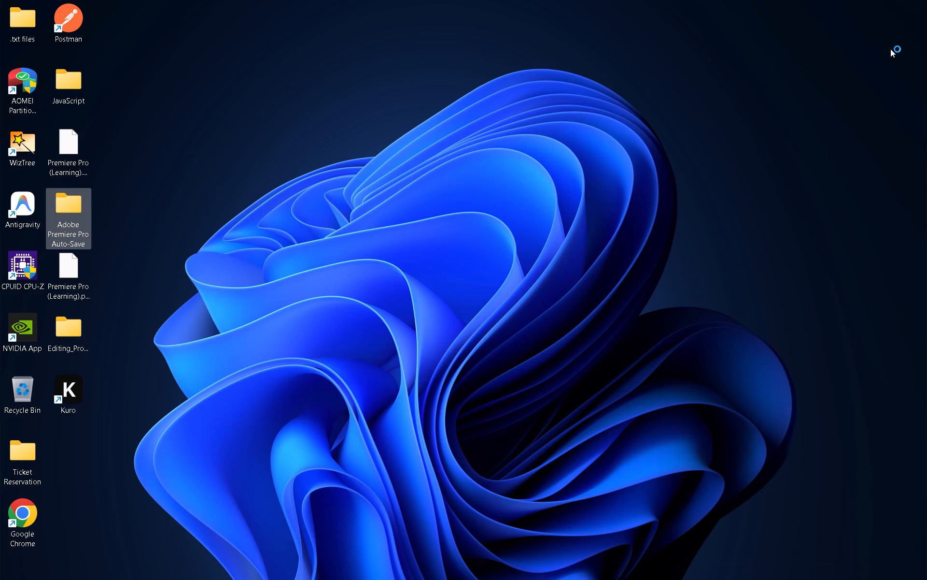
Open the 01_Reel.prproj project in Premiere from the Reel_01 folder inside the desktop's Editing_Projects folder.
{"action": "double_click", "coordinate": [74, 334]}
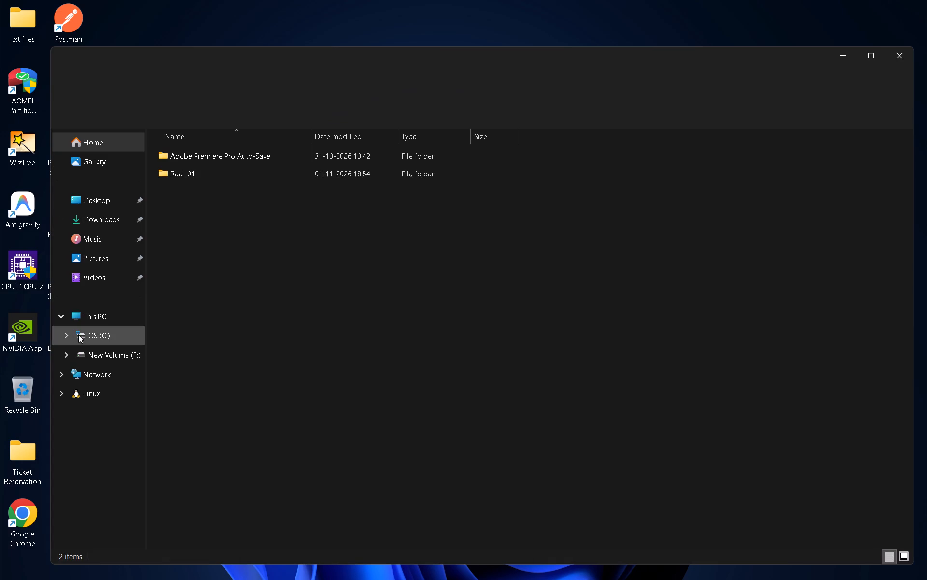
{"action": "double_click", "coordinate": [203, 173]}
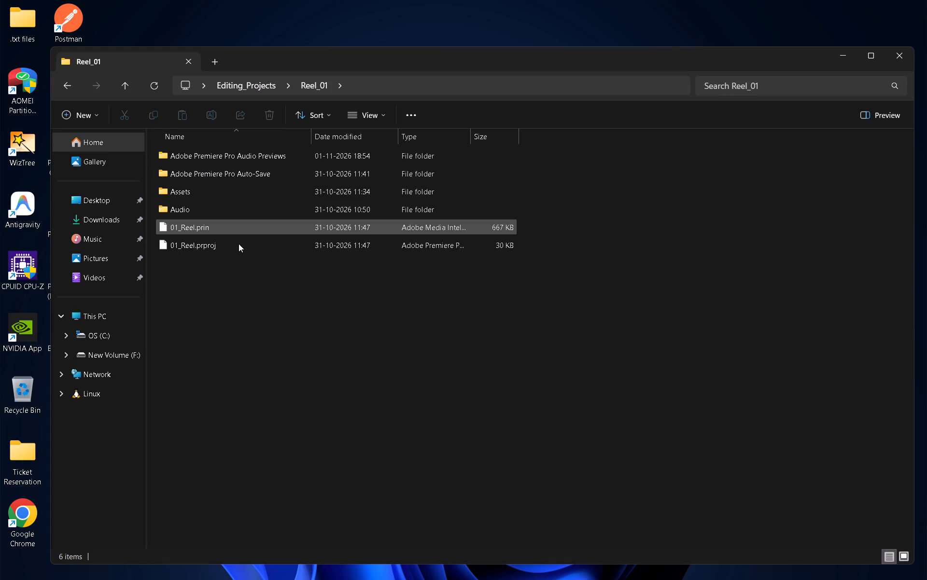
{"action": "right_click", "coordinate": [218, 244]}
{"action": "right_click", "coordinate": [218, 244]}
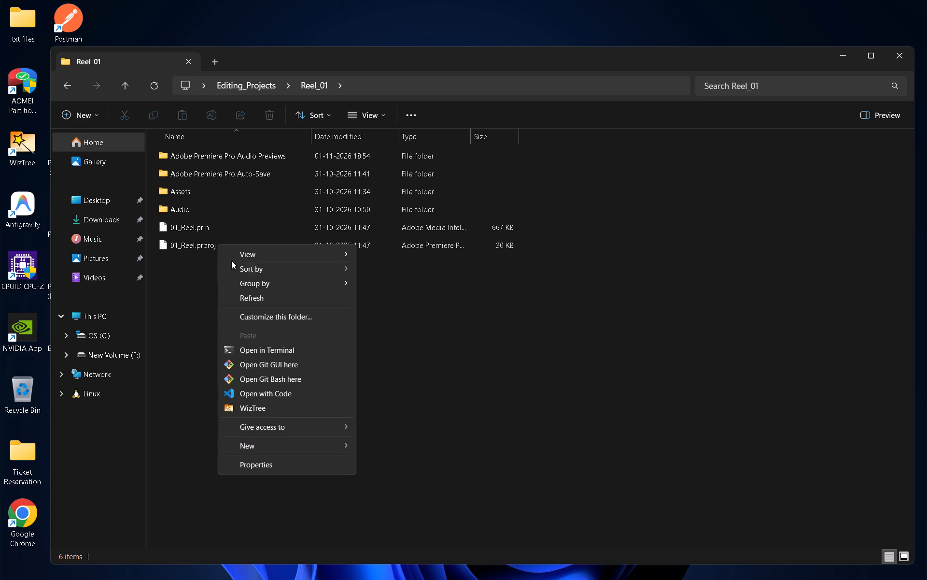
{"action": "double_click", "coordinate": [188, 246]}
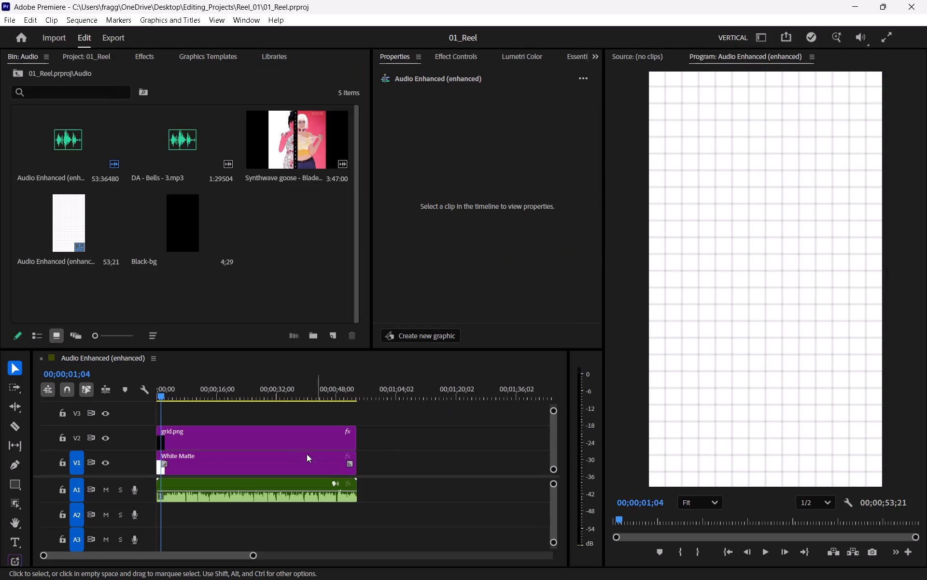
Delete the grid.png clip from video track V2 of the Audio Enhanced sequence.
{"action": "left_click", "coordinate": [288, 436]}
{"action": "key", "text": "Delete"}
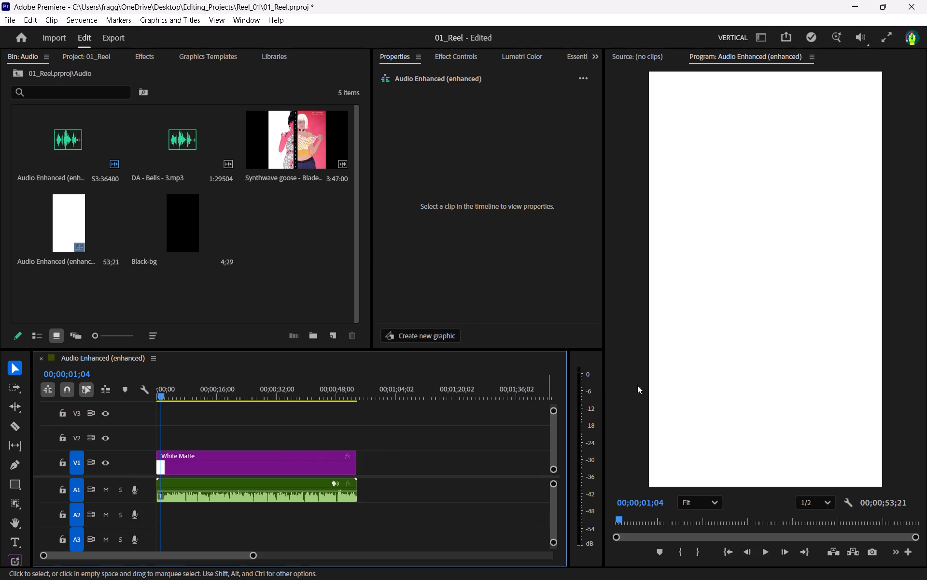
Open the colour settings of the White Matte clip on video track V1.
{"action": "triple_click", "coordinate": [307, 463]}
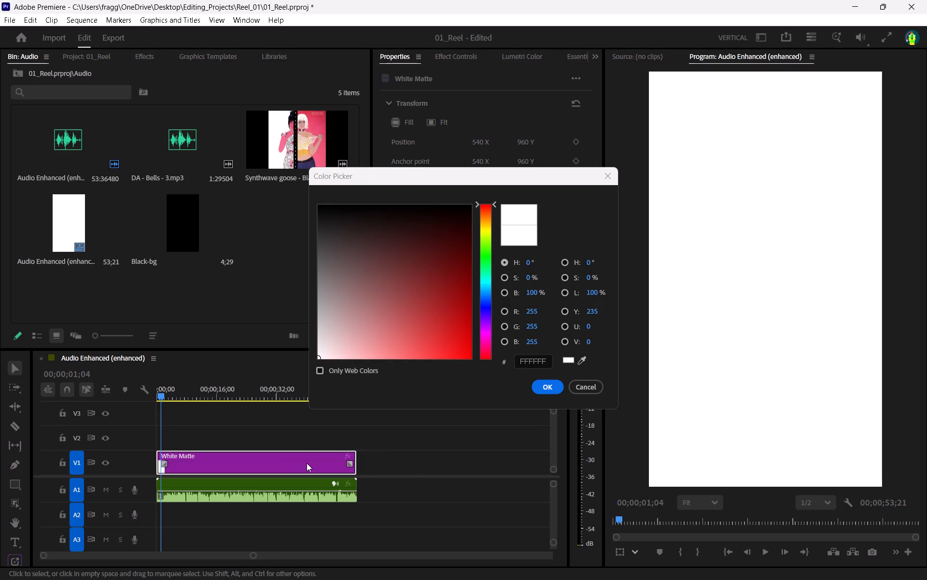
In Adobe Premiere's 01_Reel project, change the White Matte's color to black.
{"action": "left_click_drag", "start_coordinate": [320, 355], "coordinate": [494, 179]}
{"action": "left_click", "coordinate": [548, 388]}
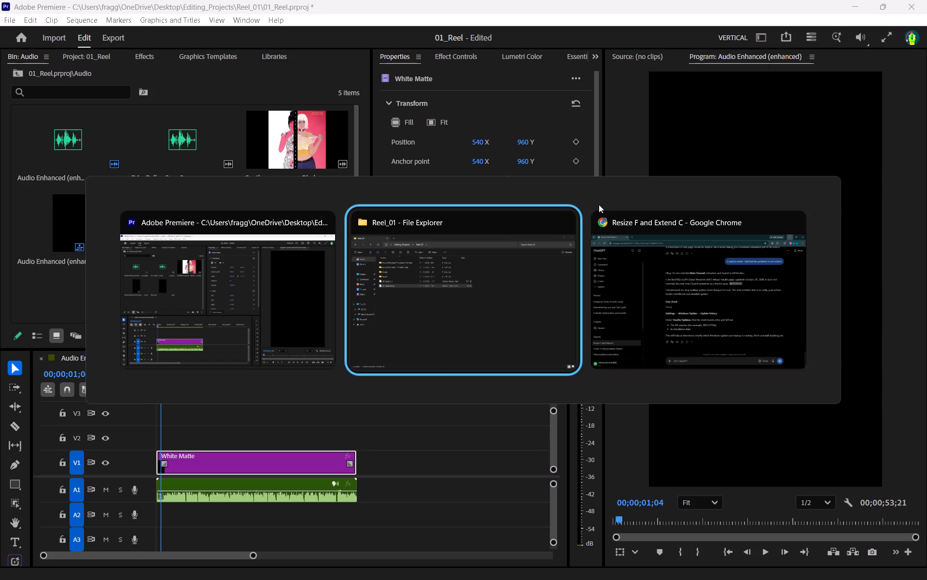
Close the Reel_01 folder window and open YouTube in a new Chrome tab.
{"action": "left_click", "coordinate": [902, 51]}
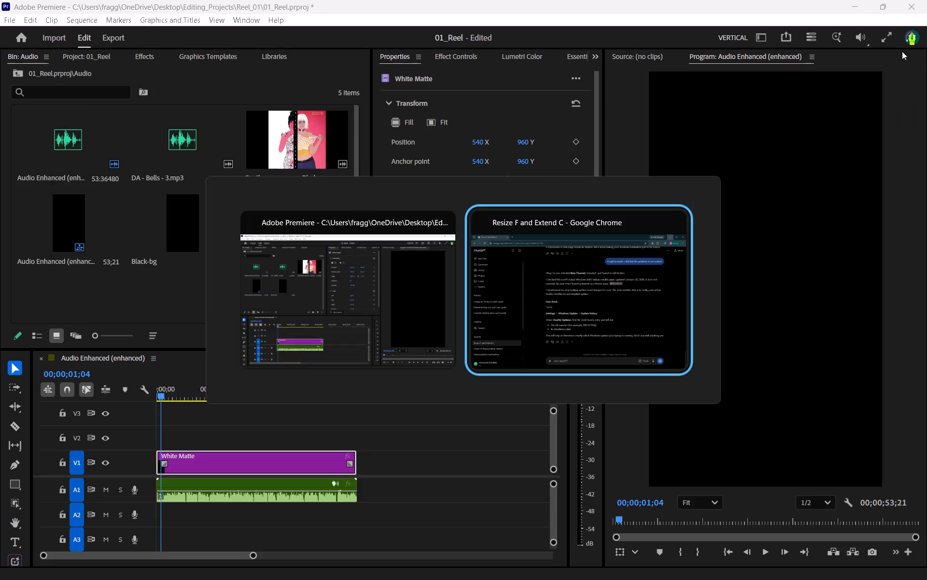
{"action": "left_click", "coordinate": [181, 9]}
{"action": "type", "text": "you"}
{"action": "key", "text": "Return"}
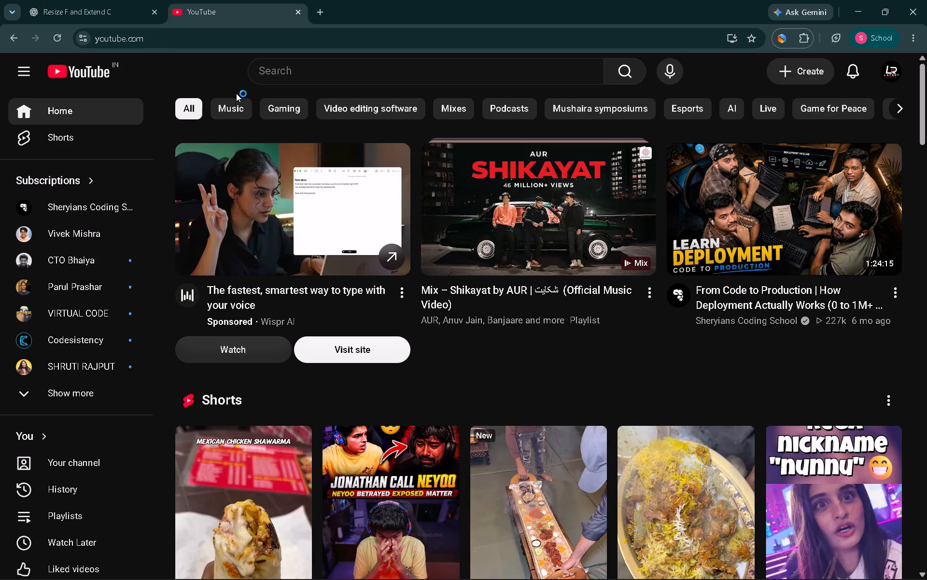
Search YouTube for "how to create grid in premiere pro 2026" and open the video "How To Create A Grid Background In Premiere Pro".
{"action": "left_click", "coordinate": [280, 67]}
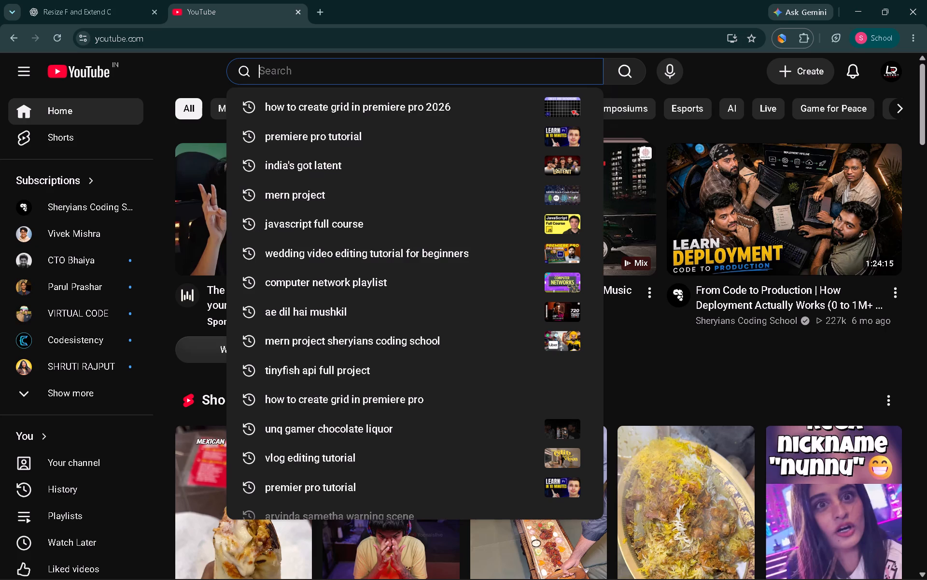
{"action": "key", "text": "Down"}
{"action": "key", "text": "Return"}
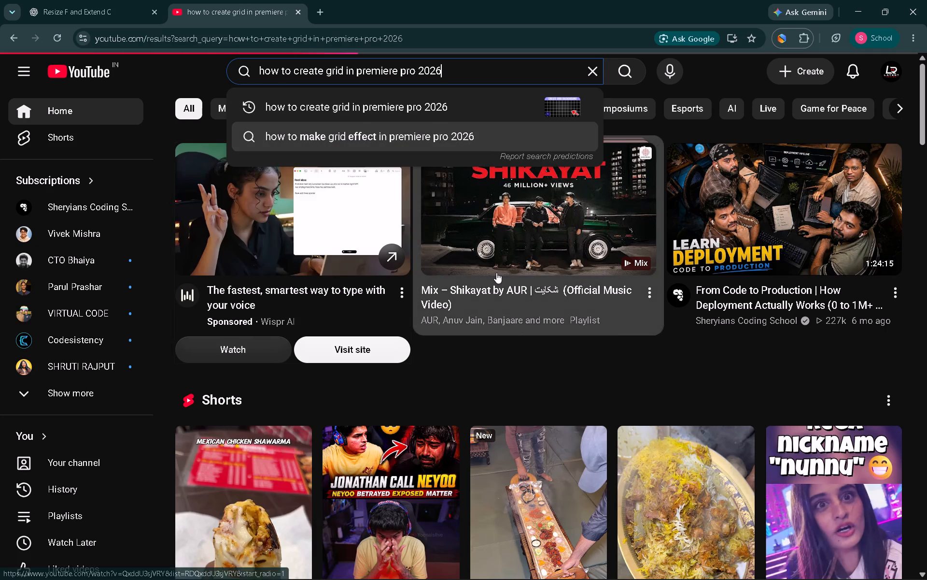
{"action": "left_click", "coordinate": [412, 417]}
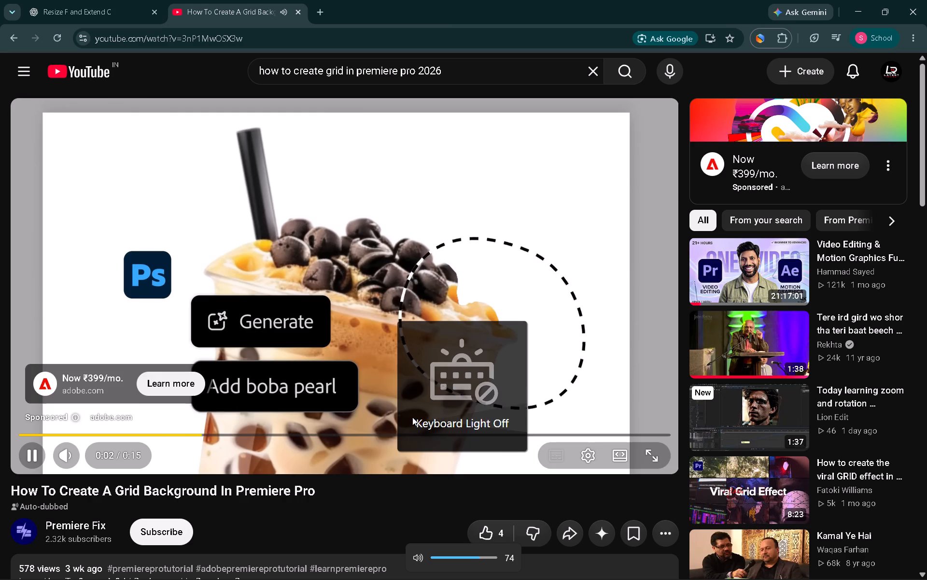
Skip the ad and watch the grid background tutorial through its color matte and Mosaic search parts, pausing at about 0:20.
{"action": "key", "text": "m"}
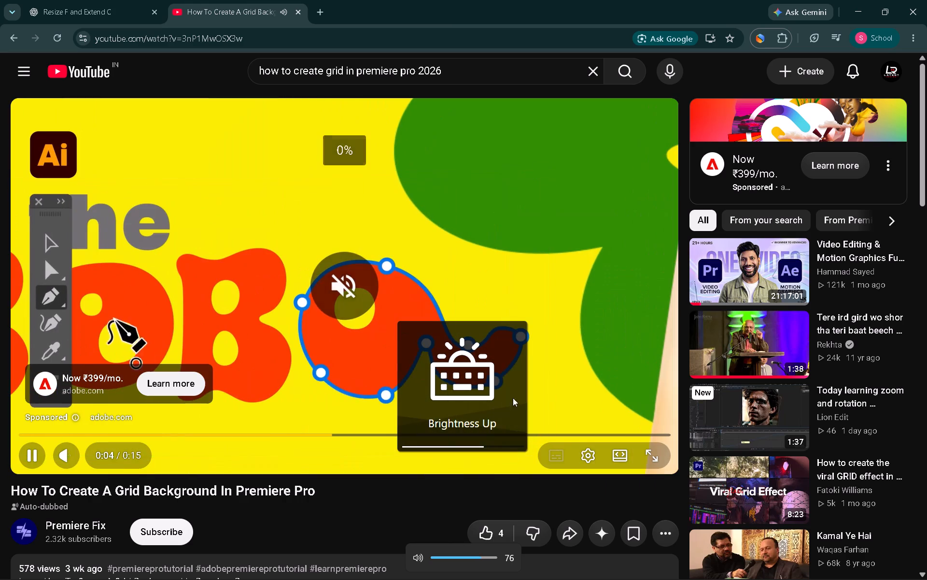
{"action": "key", "text": "m"}
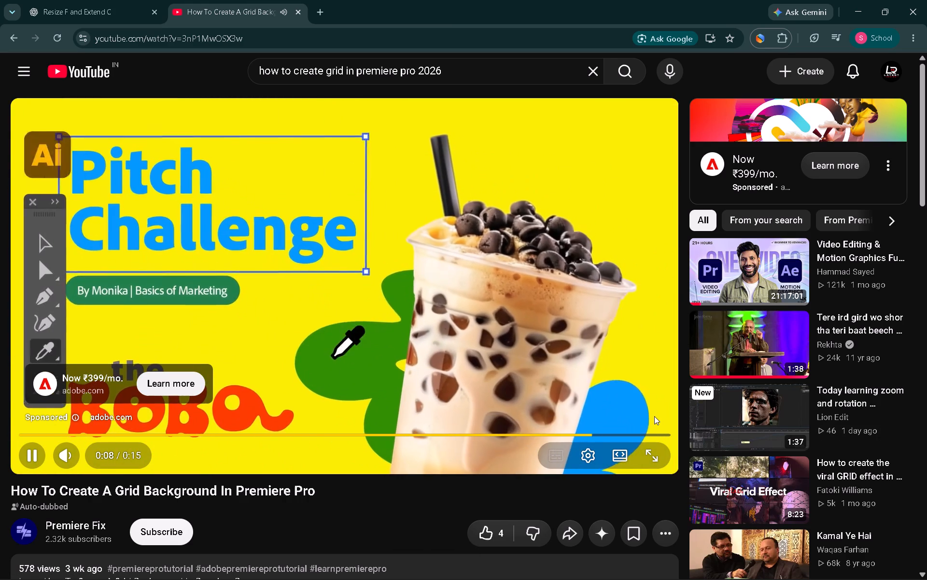
{"action": "left_click", "coordinate": [654, 416]}
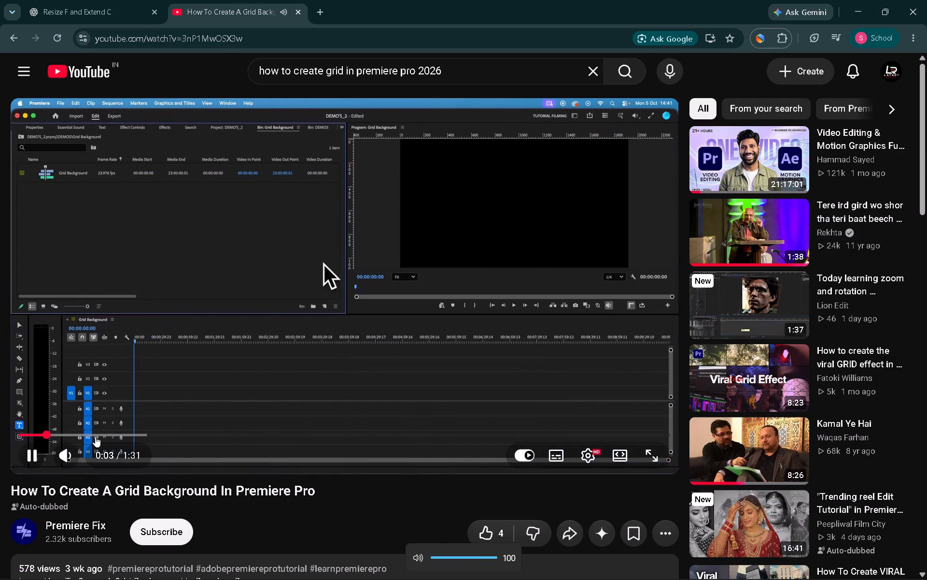
{"action": "left_click_drag", "start_coordinate": [90, 453], "coordinate": [186, 451]}
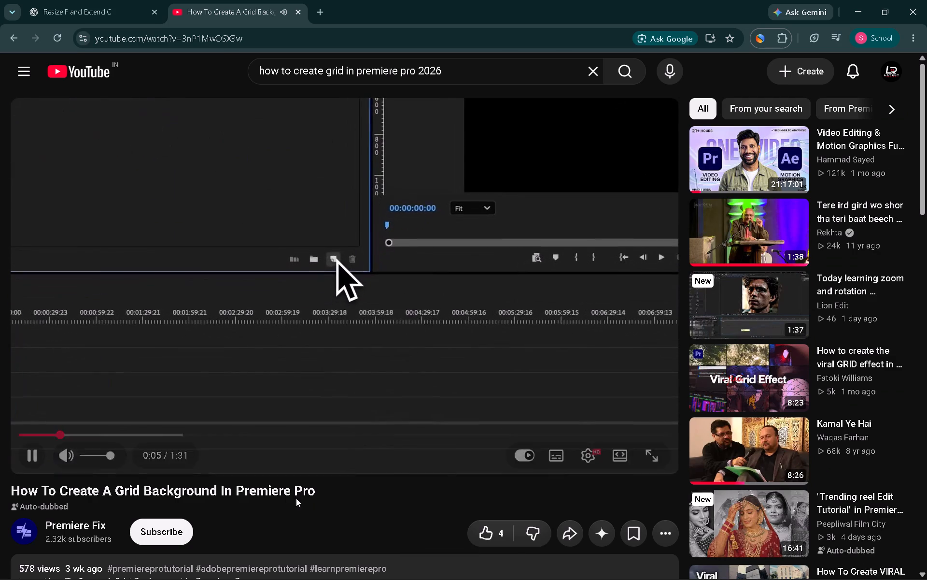
{"action": "left_click", "coordinate": [338, 512]}
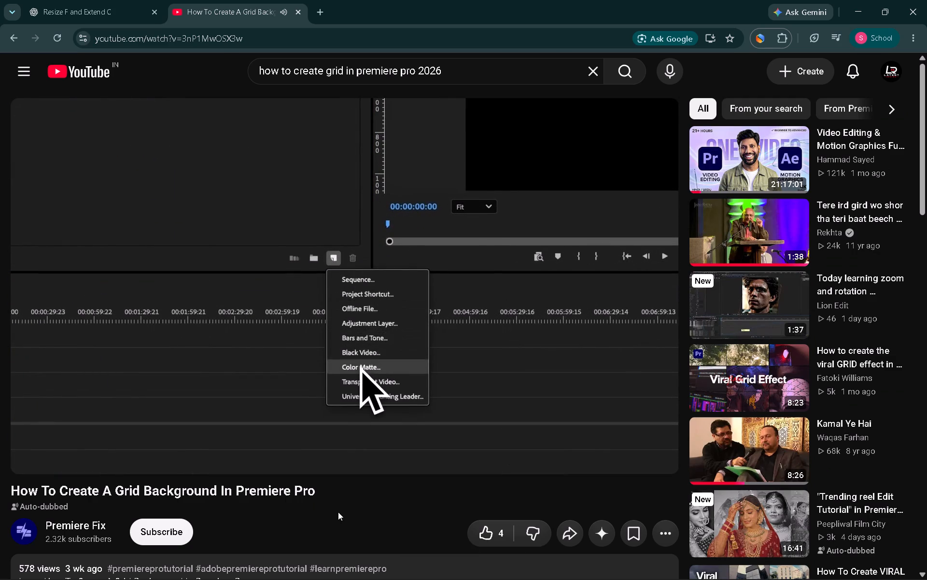
{"action": "key", "text": "Right"}
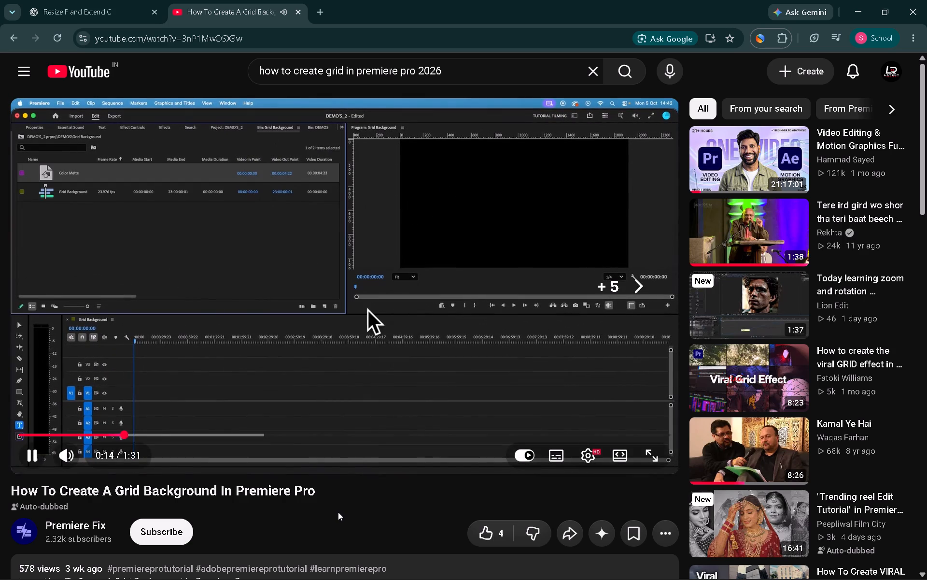
{"action": "key", "text": "Right"}
{"action": "key", "text": "Left"}
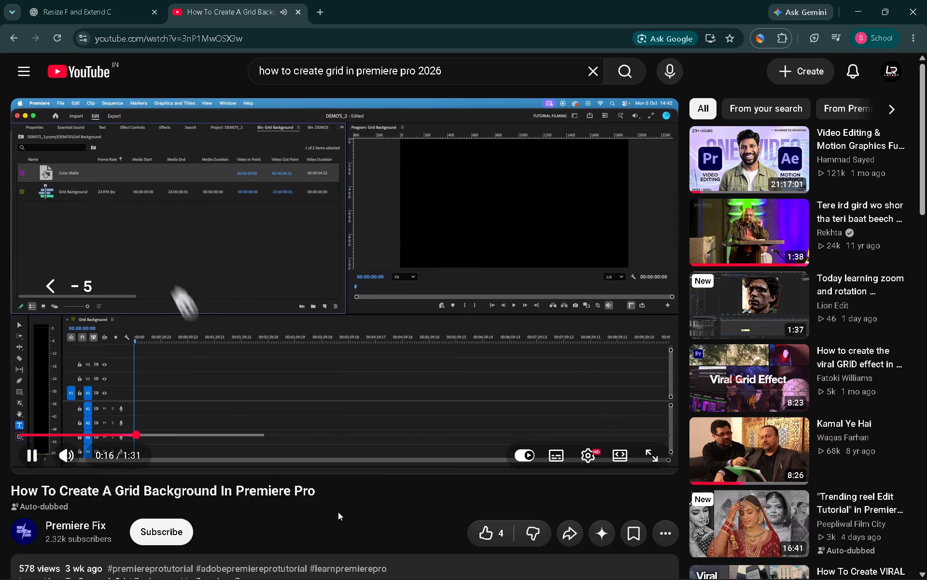
{"action": "key", "text": "Left"}
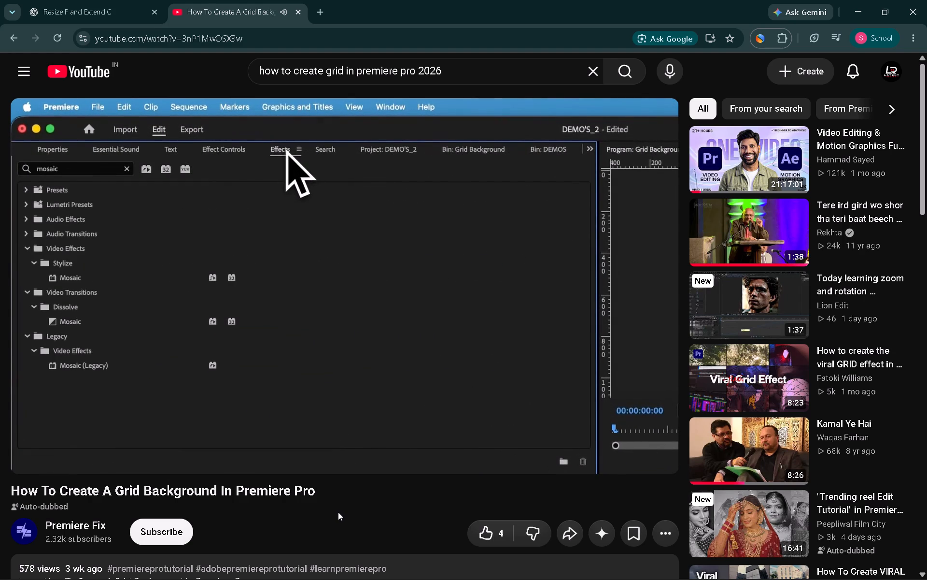
{"action": "key", "text": "space"}
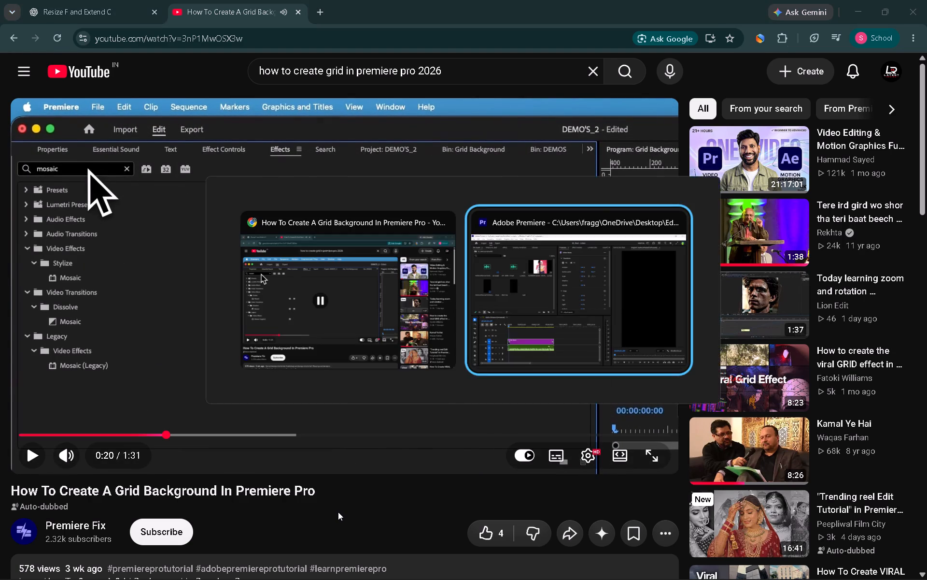
In Premiere, duplicate the White Matte clip from V1 onto V2 directly above it, and select the copy.
{"action": "left_click", "coordinate": [248, 444]}
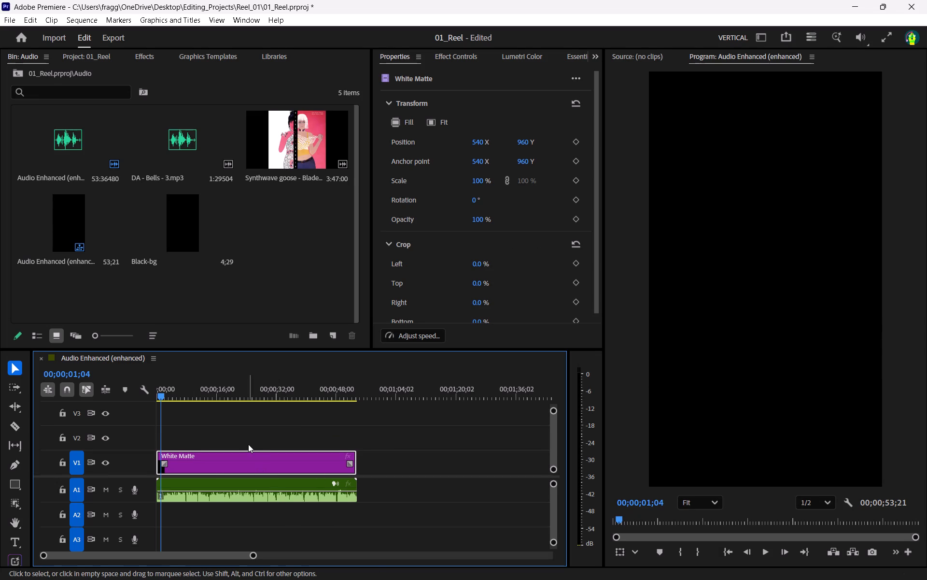
{"action": "left_click", "coordinate": [258, 461]}
{"action": "left_click_drag", "start_coordinate": [258, 461], "coordinate": [258, 435], "text": "alt"}
{"action": "left_click", "coordinate": [552, 386]}
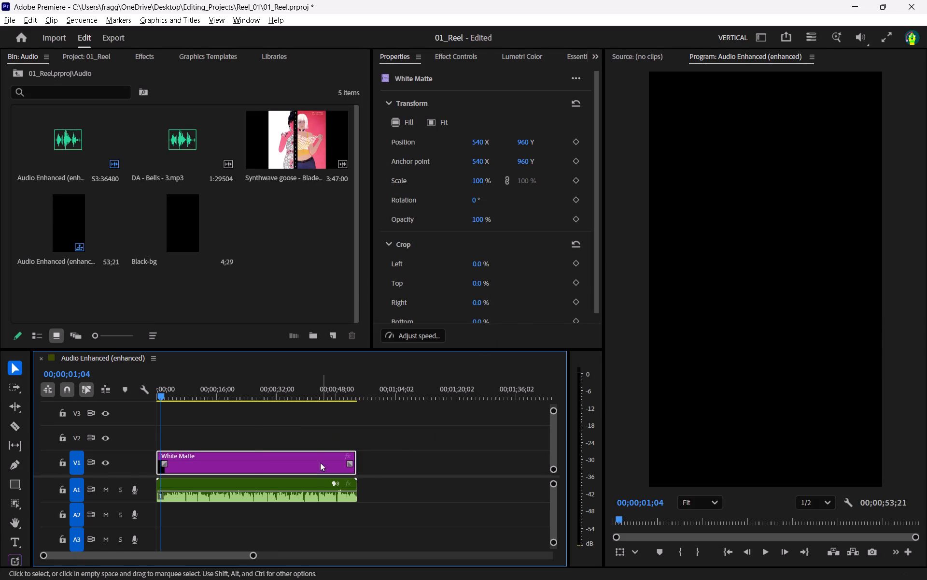
{"action": "left_click_drag", "start_coordinate": [319, 459], "coordinate": [318, 439], "text": "alt"}
{"action": "left_click", "coordinate": [287, 431]}
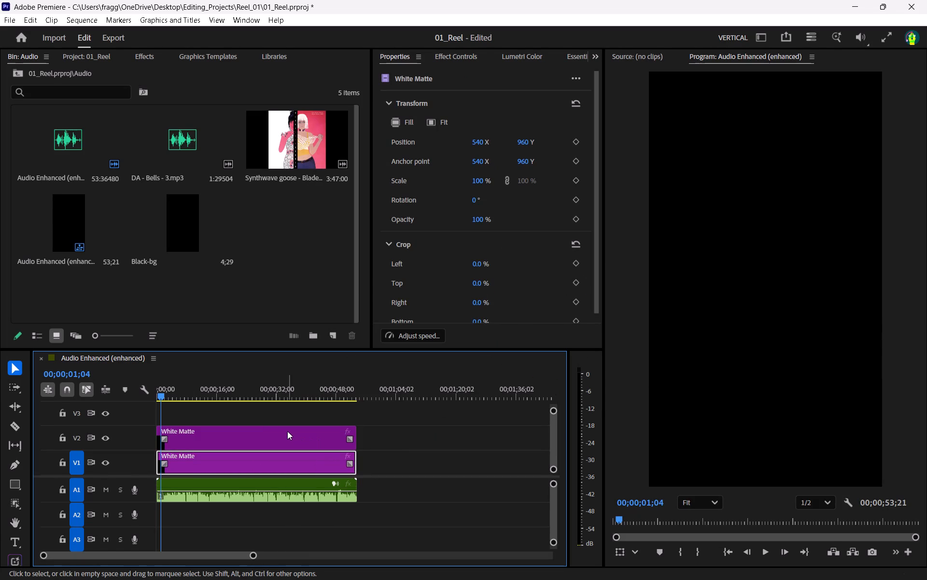
Search the effects for "mos" and select the Mosaic transition under Dissolve.
{"action": "left_click", "coordinate": [140, 61]}
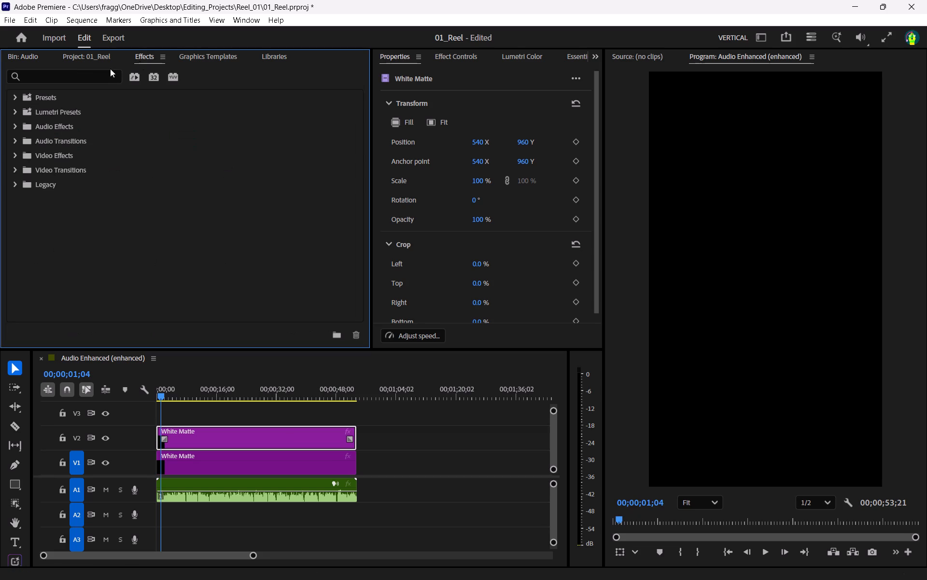
{"action": "left_click", "coordinate": [67, 79]}
{"action": "type", "text": "mos"}
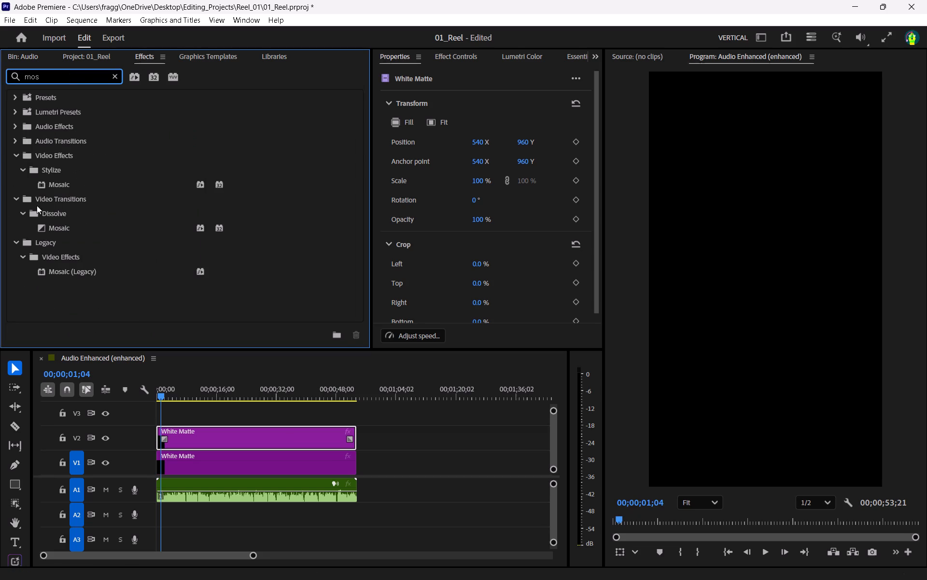
{"action": "left_click", "coordinate": [53, 228]}
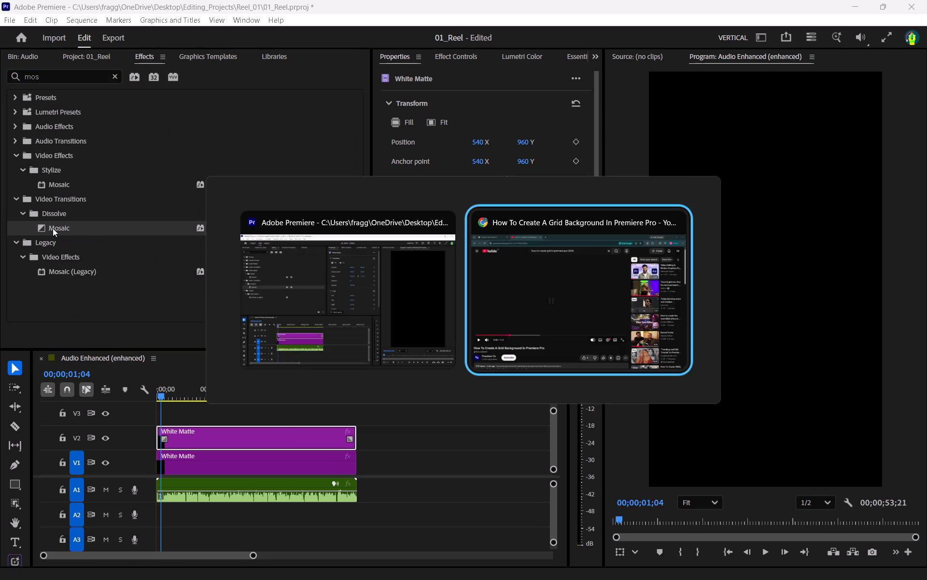
Return to the YouTube tutorial and watch which Mosaic effect is applied to the matte clip, replaying the last seconds.
{"action": "key", "text": "space"}
{"action": "key", "text": "space"}
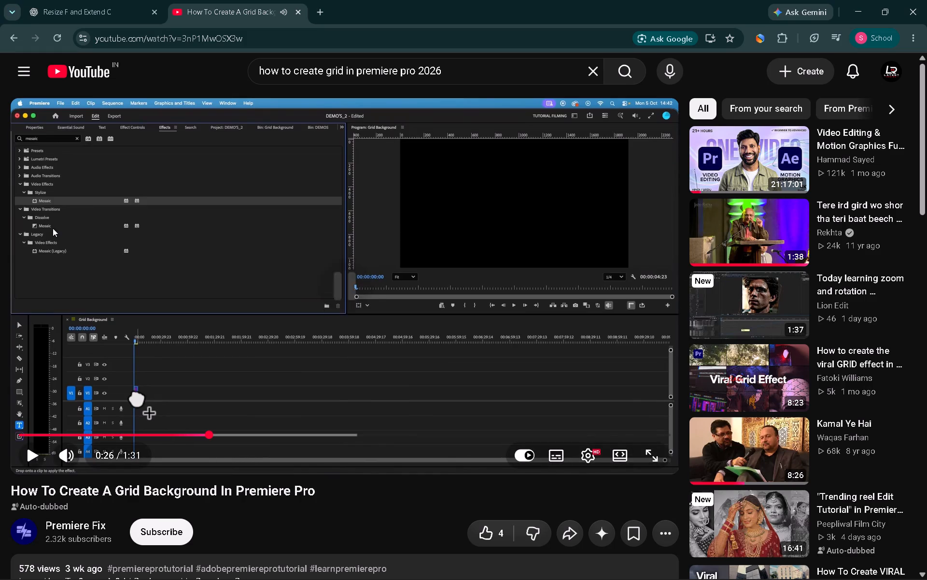
{"action": "key", "text": "Left"}
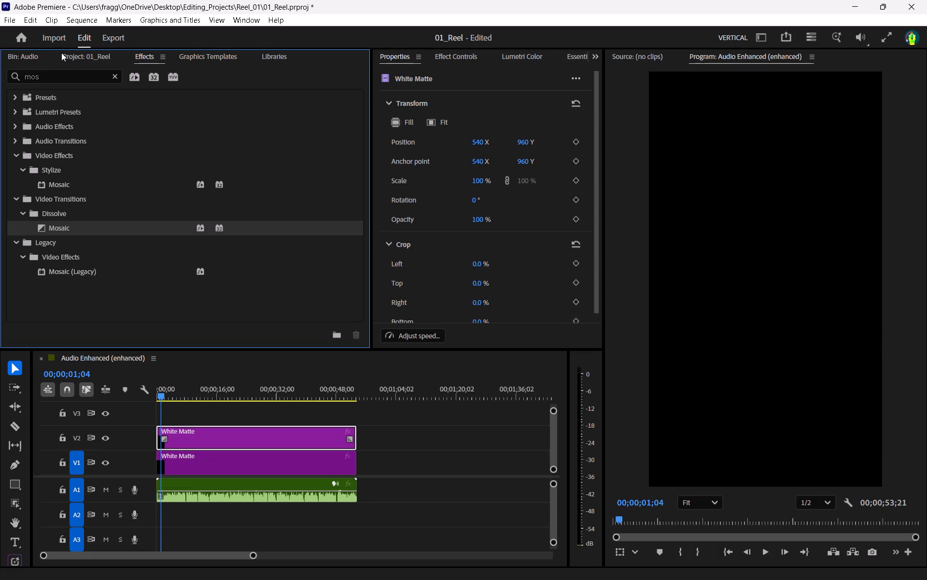
Search the effects for "mosaic" and select the Mosaic video effect under Stylize.
{"action": "left_click", "coordinate": [65, 71]}
{"action": "left_click", "coordinate": [68, 73]}
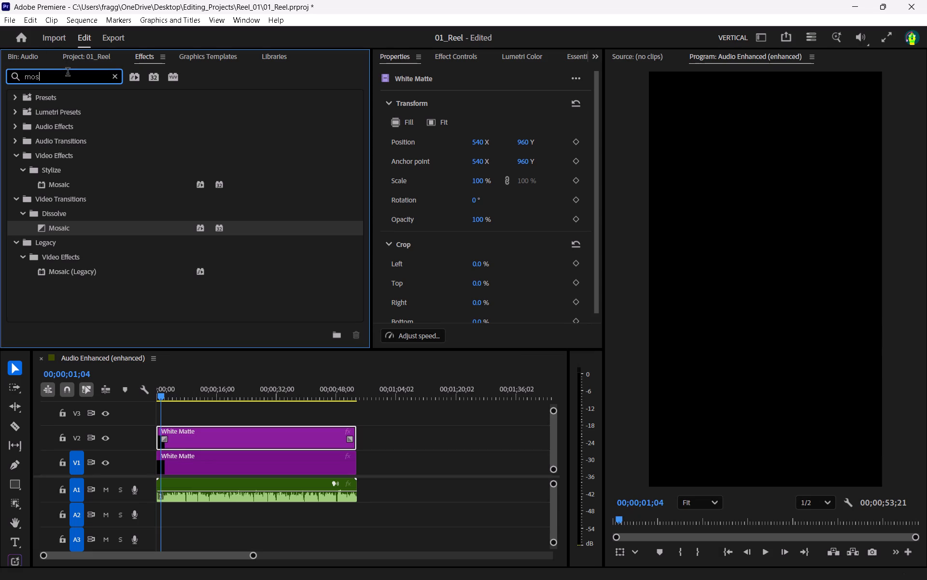
{"action": "type", "text": "aic"}
{"action": "key", "text": "Return"}
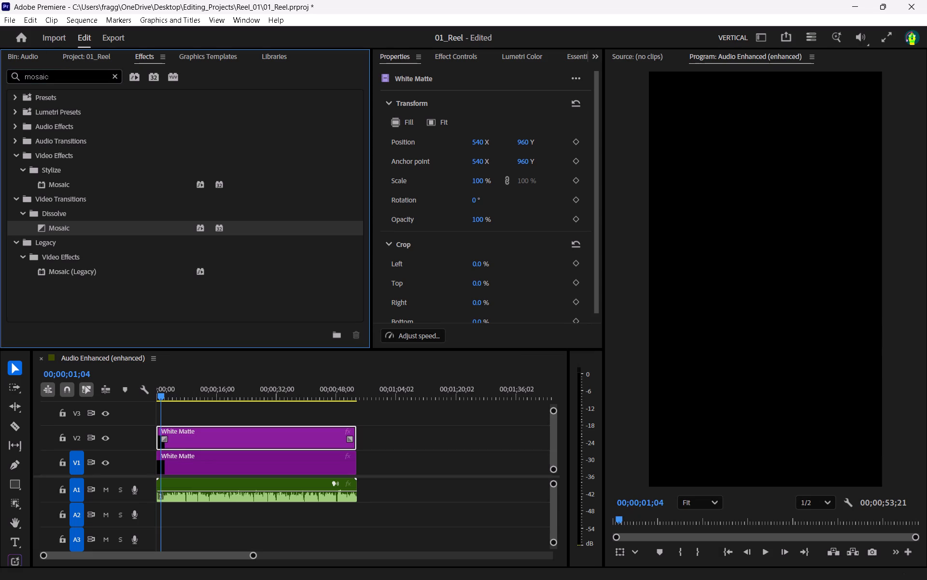
{"action": "left_click", "coordinate": [23, 213]}
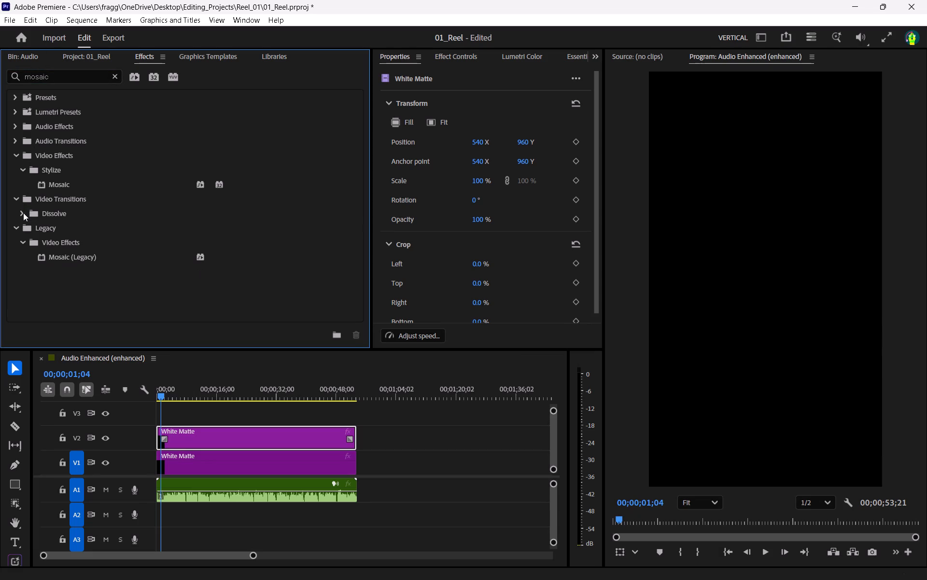
{"action": "left_click", "coordinate": [23, 213]}
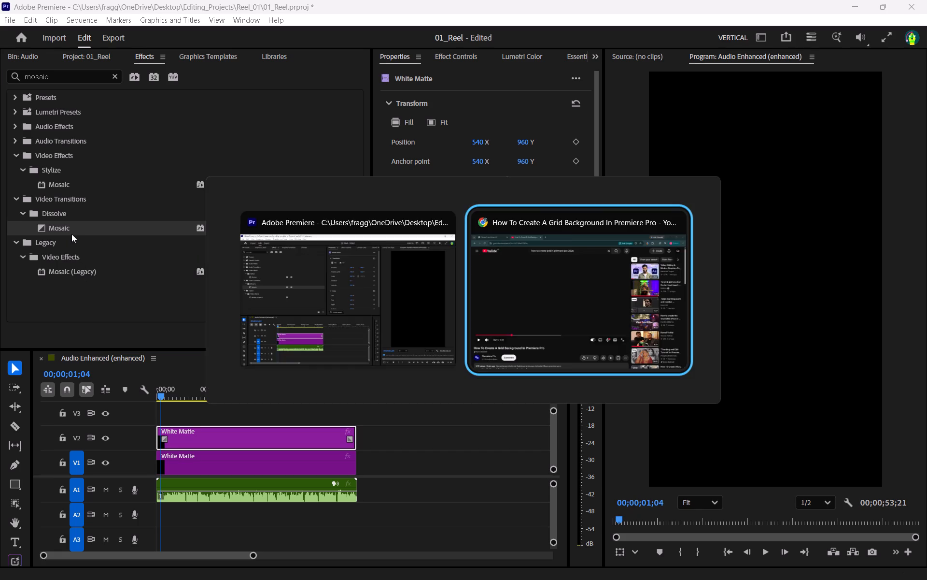
{"action": "left_click", "coordinate": [51, 186]}
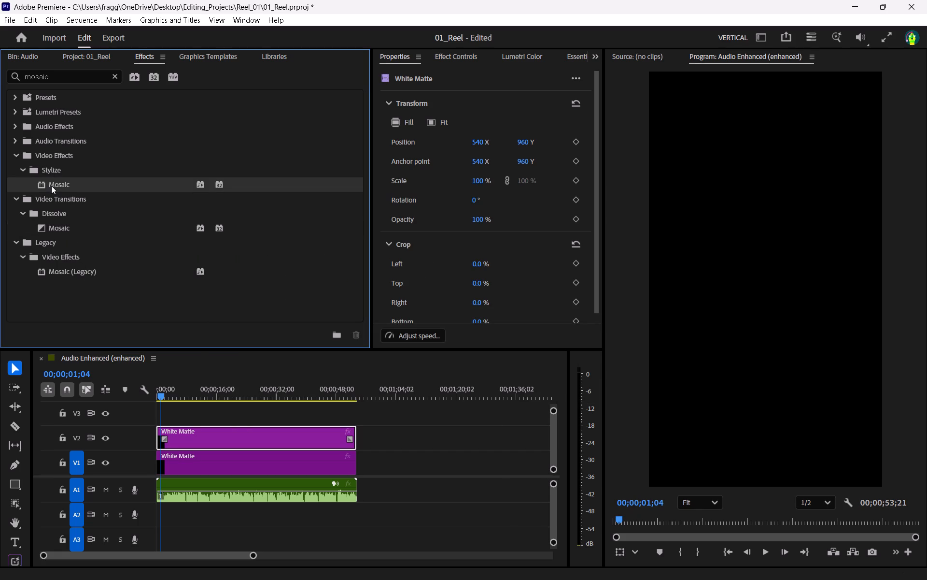
Check the next part of the YouTube tutorial, then in Premiere apply the Stylize Mosaic effect to the White Matte clip on V2.
{"action": "key", "text": "space"}
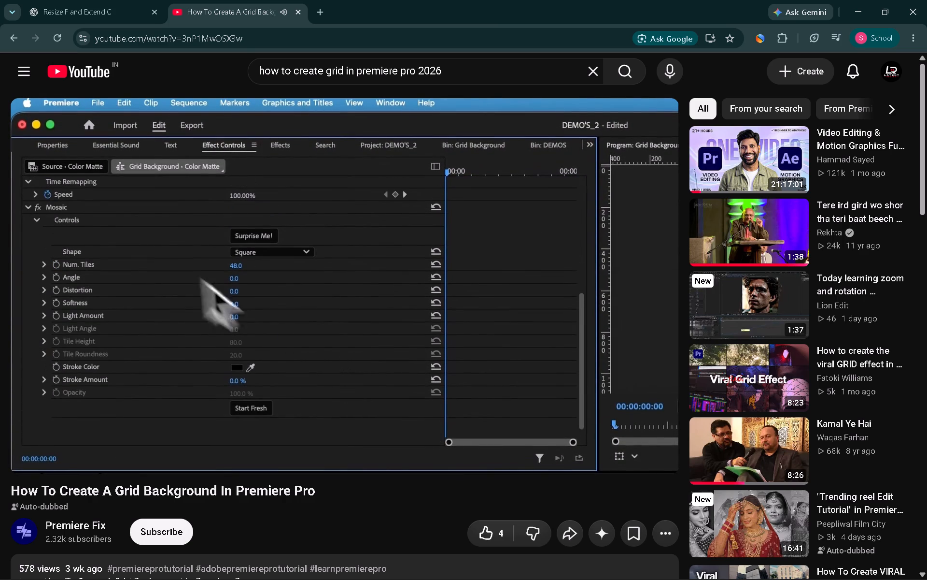
{"action": "key", "text": "space"}
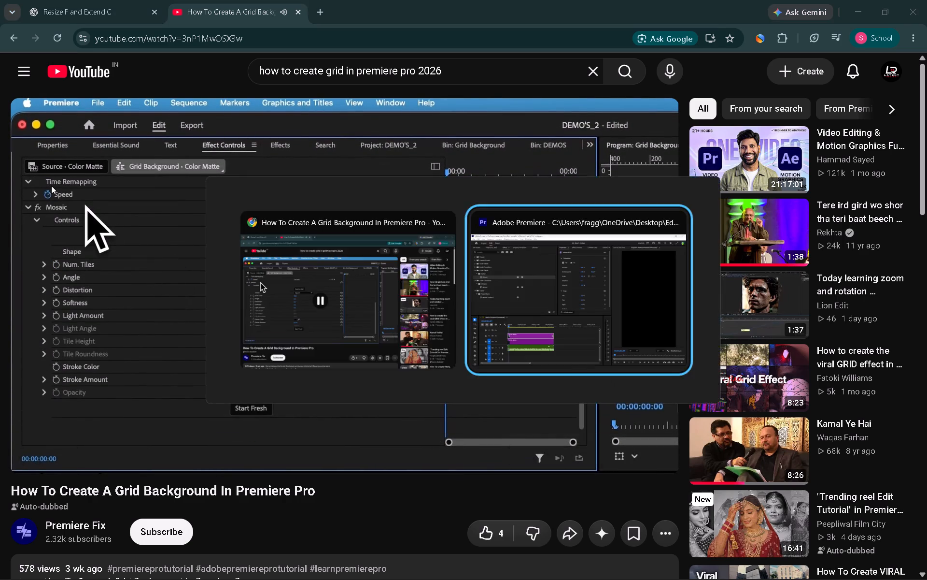
{"action": "left_click_drag", "start_coordinate": [59, 184], "coordinate": [186, 250]}
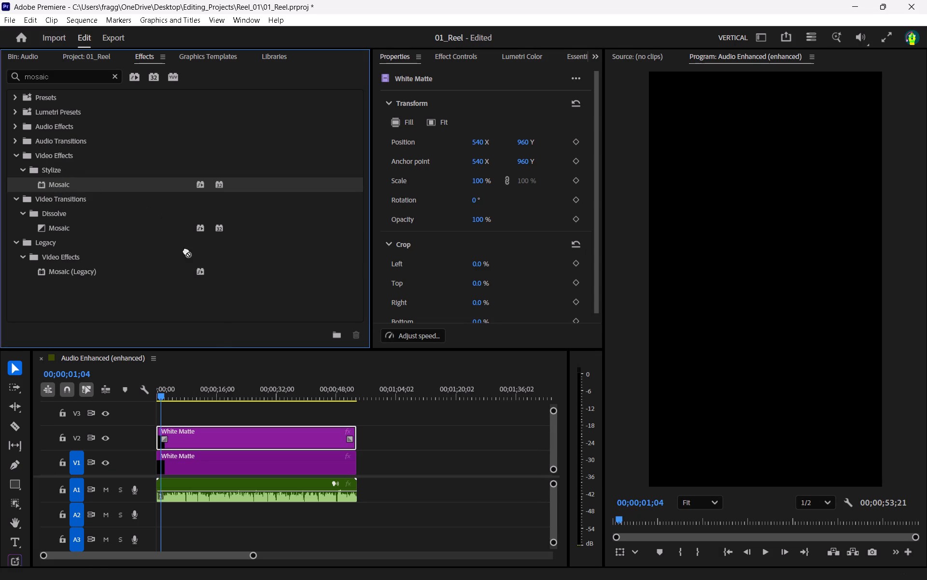
{"action": "left_click_drag", "start_coordinate": [186, 250], "coordinate": [219, 435]}
Open the V2 clip's Mosaic effect controls, check the tutorial in Chrome, and set the Mosaic stroke color to white in Premiere.
{"action": "left_click", "coordinate": [468, 52]}
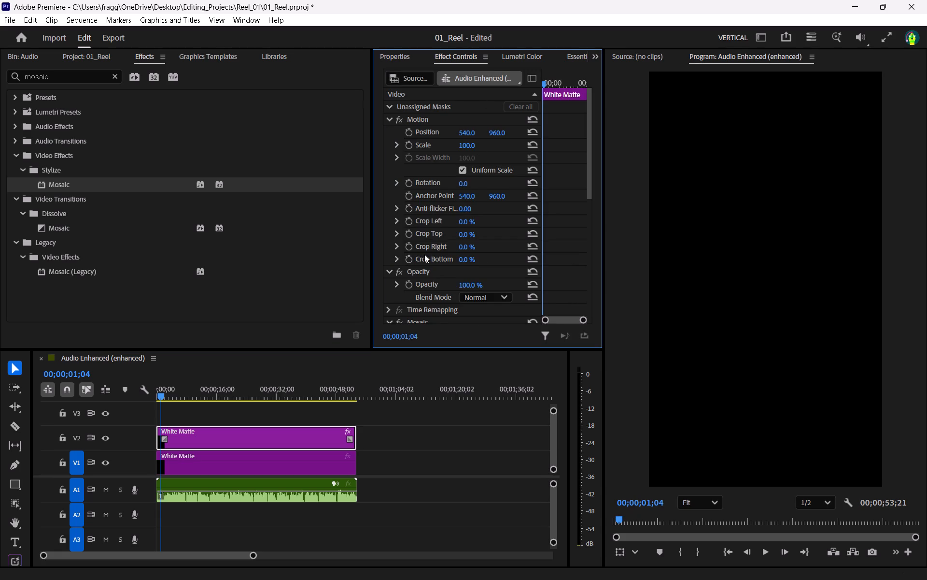
{"action": "scroll", "coordinate": [424, 254], "scroll_direction": "down", "scroll_amount": 1}
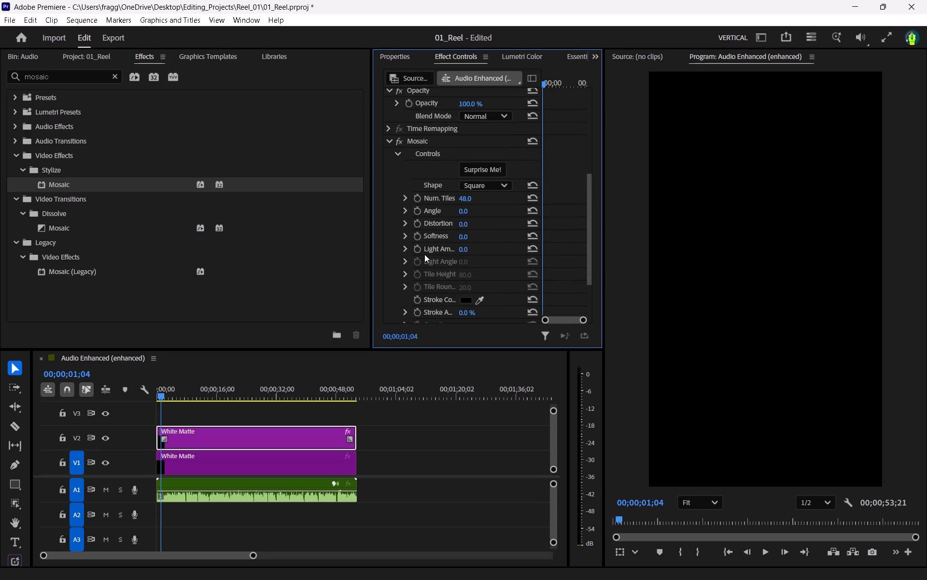
{"action": "scroll", "coordinate": [471, 223], "scroll_direction": "down", "scroll_amount": 1}
{"action": "key", "text": "space"}
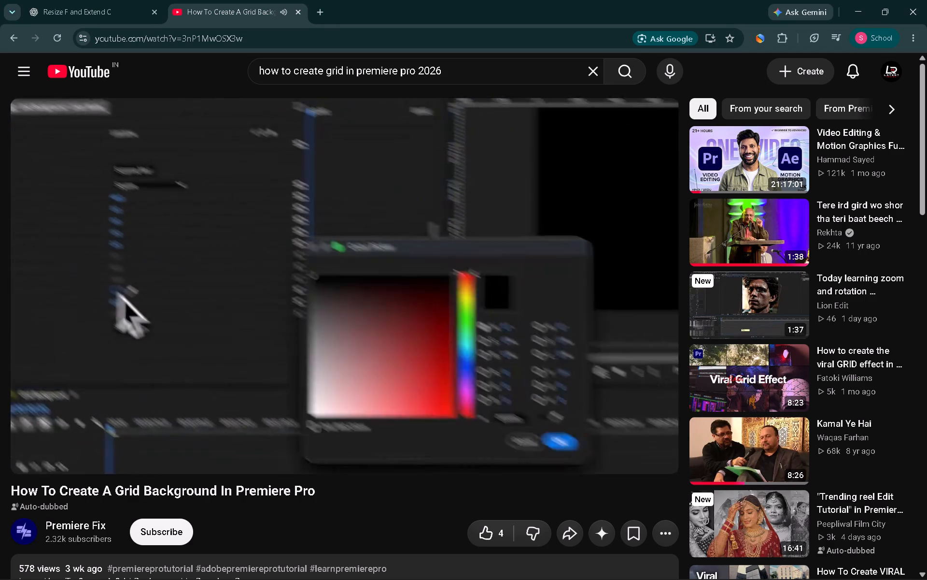
{"action": "key", "text": "space"}
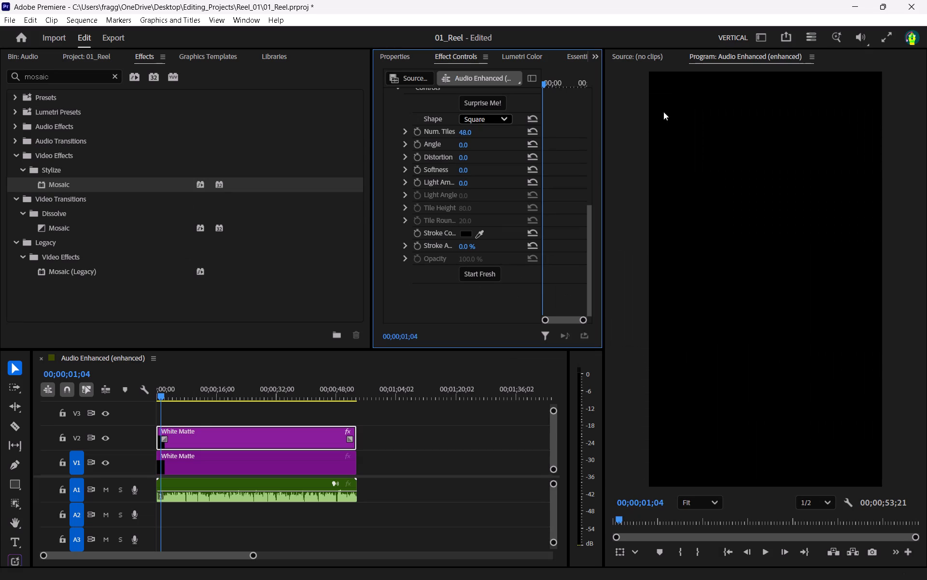
{"action": "left_click", "coordinate": [465, 236]}
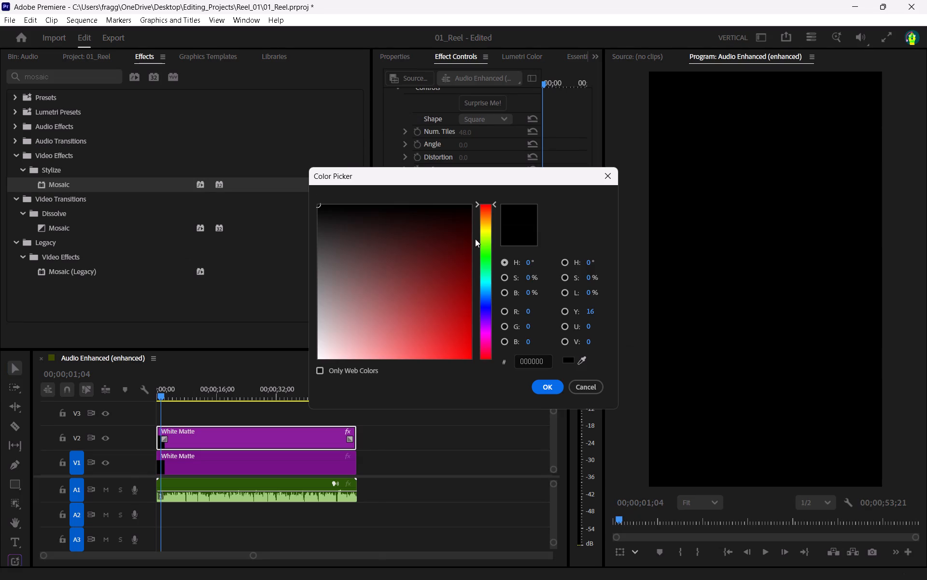
{"action": "left_click_drag", "start_coordinate": [324, 359], "coordinate": [317, 364]}
{"action": "left_click_drag", "start_coordinate": [317, 364], "coordinate": [299, 384]}
{"action": "left_click", "coordinate": [554, 388]}
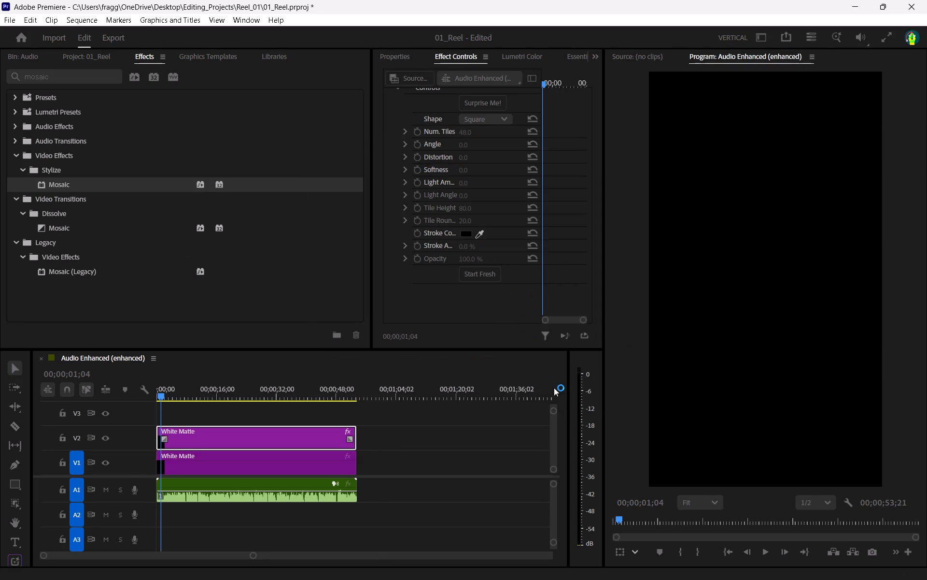
Check the tutorial's stroke part in Chrome, then in Premiere set the Mosaic Stroke Amount to 9%.
{"action": "key", "text": "space"}
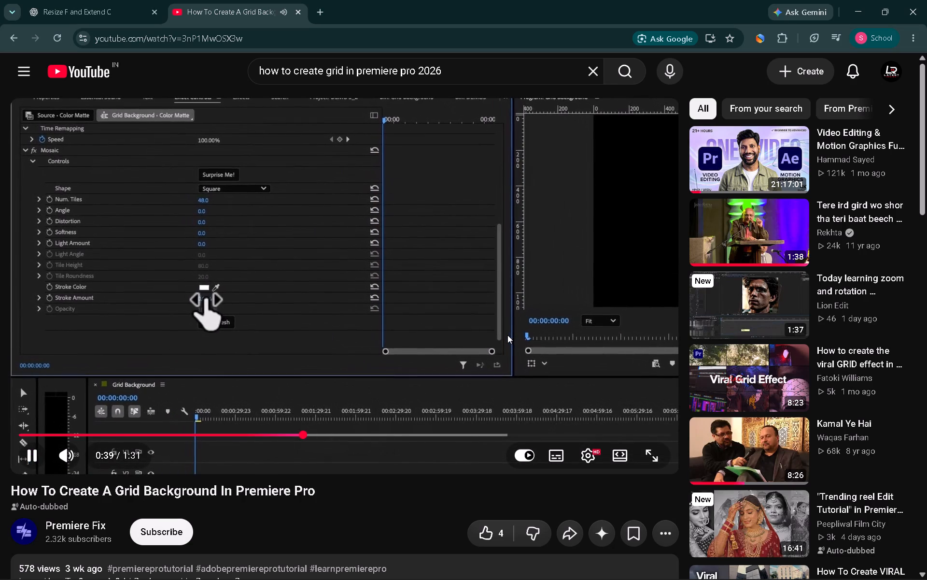
{"action": "key", "text": "space"}
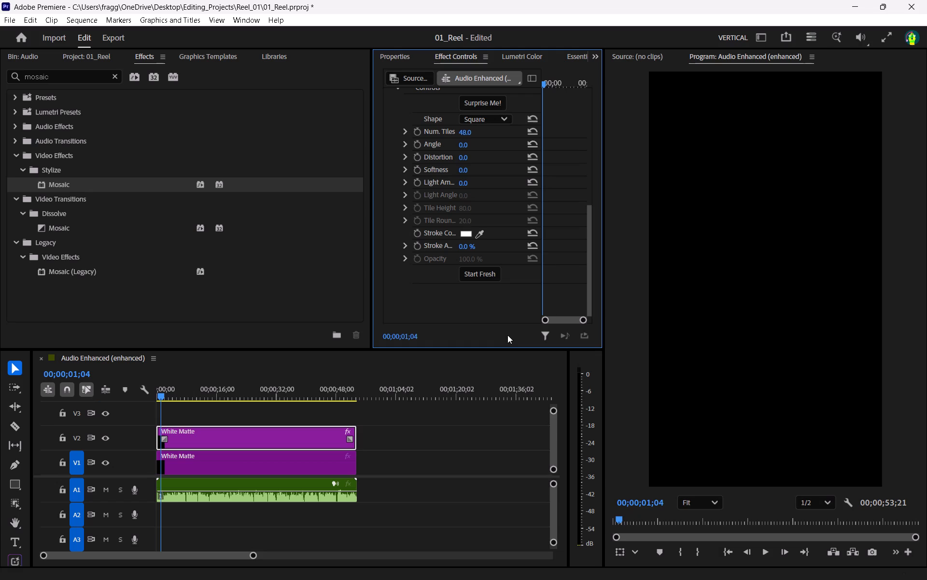
{"action": "scroll", "coordinate": [469, 246], "scroll_direction": "right", "scroll_amount": 1}
{"action": "left_click", "coordinate": [469, 246]}
{"action": "left_click_drag", "start_coordinate": [466, 246], "coordinate": [534, 246]}
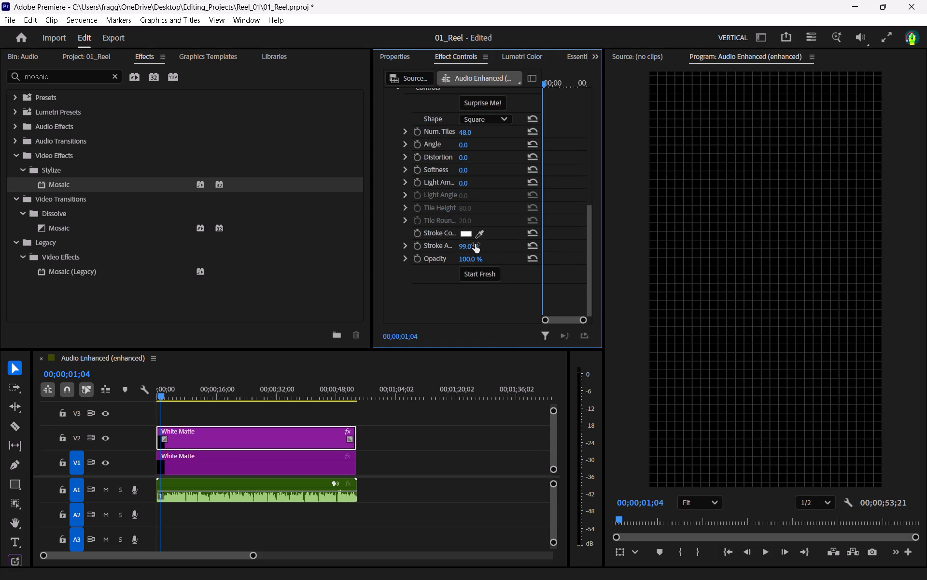
{"action": "left_click_drag", "start_coordinate": [465, 249], "coordinate": [457, 246]}
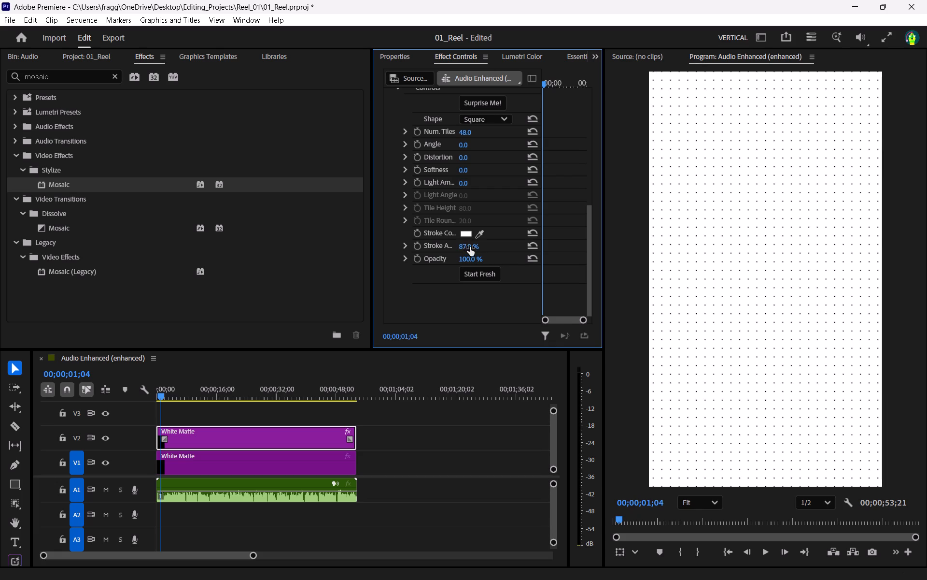
{"action": "left_click_drag", "start_coordinate": [468, 244], "coordinate": [430, 244]}
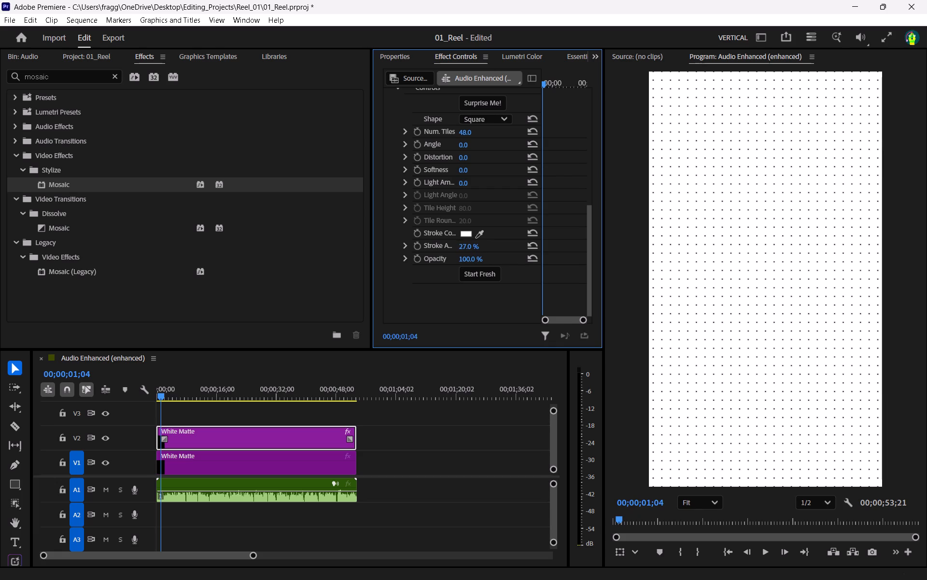
{"action": "left_click_drag", "start_coordinate": [430, 244], "coordinate": [430, 244]}
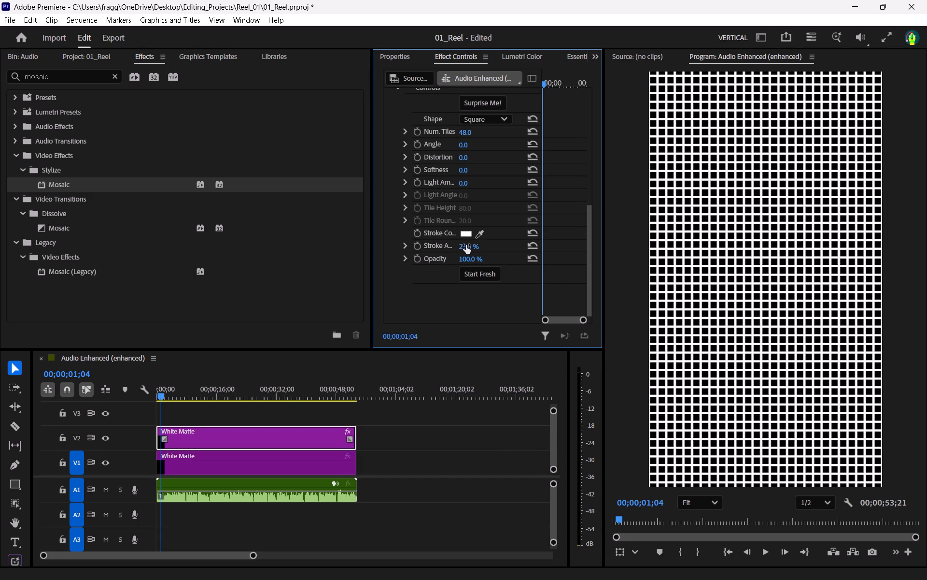
{"action": "left_click_drag", "start_coordinate": [466, 245], "coordinate": [458, 245]}
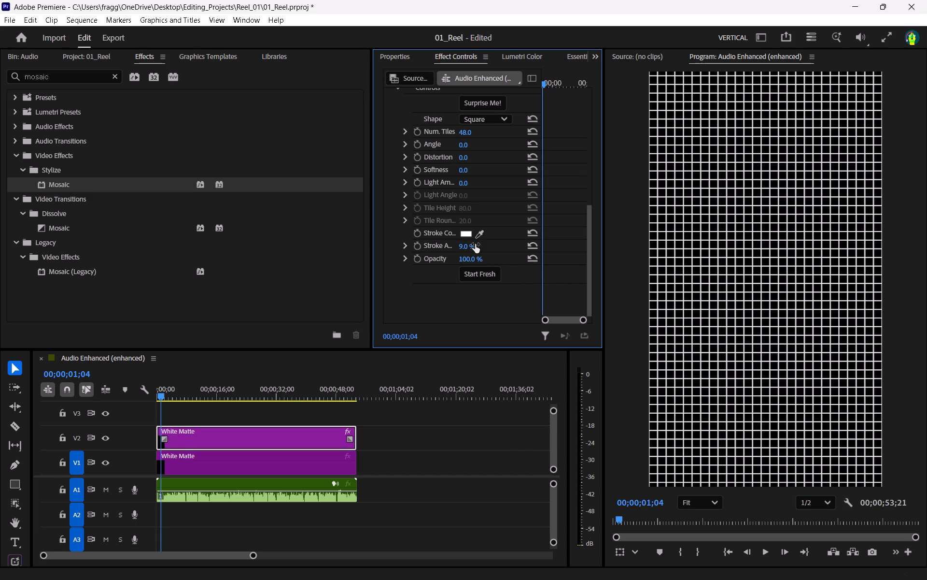
Check the tutorial's tile part in Chrome, then in Premiere set the Mosaic Num. Tiles to 14.
{"action": "key", "text": "space"}
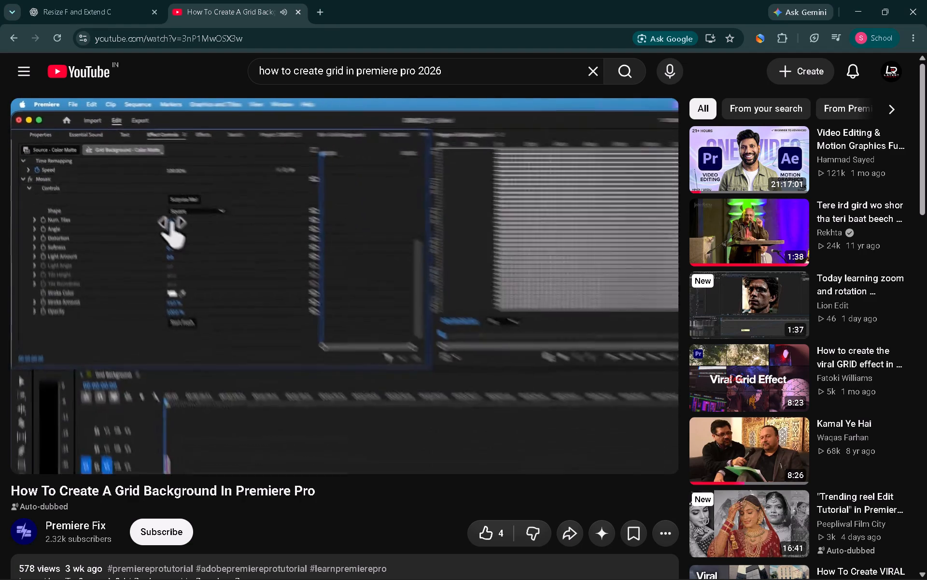
{"action": "key", "text": "space"}
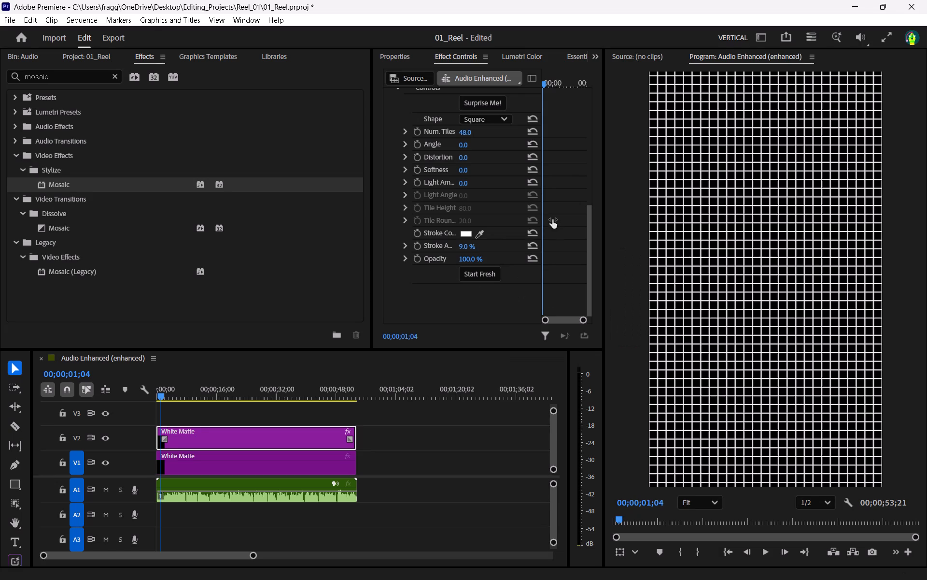
{"action": "left_click_drag", "start_coordinate": [466, 130], "coordinate": [465, 130]}
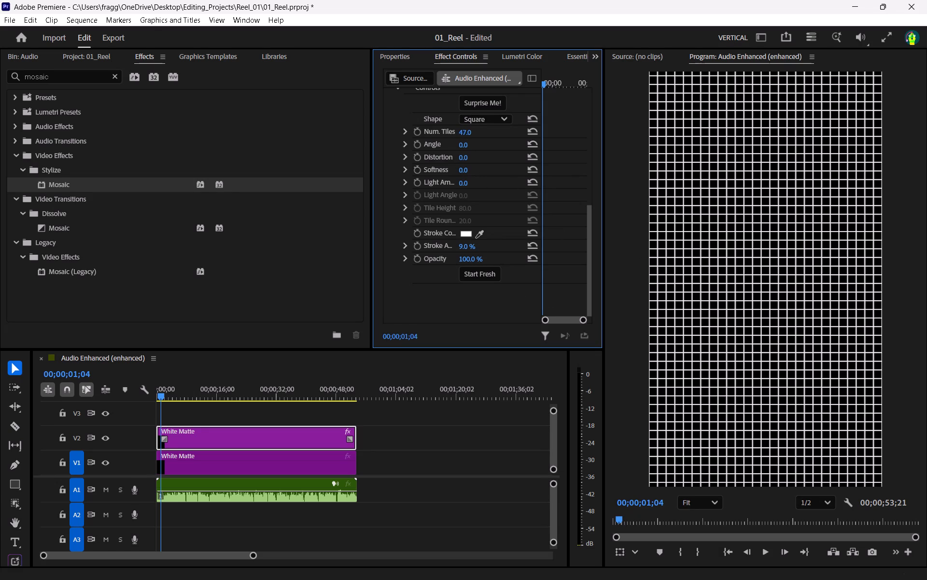
{"action": "left_click_drag", "start_coordinate": [465, 130], "coordinate": [461, 130]}
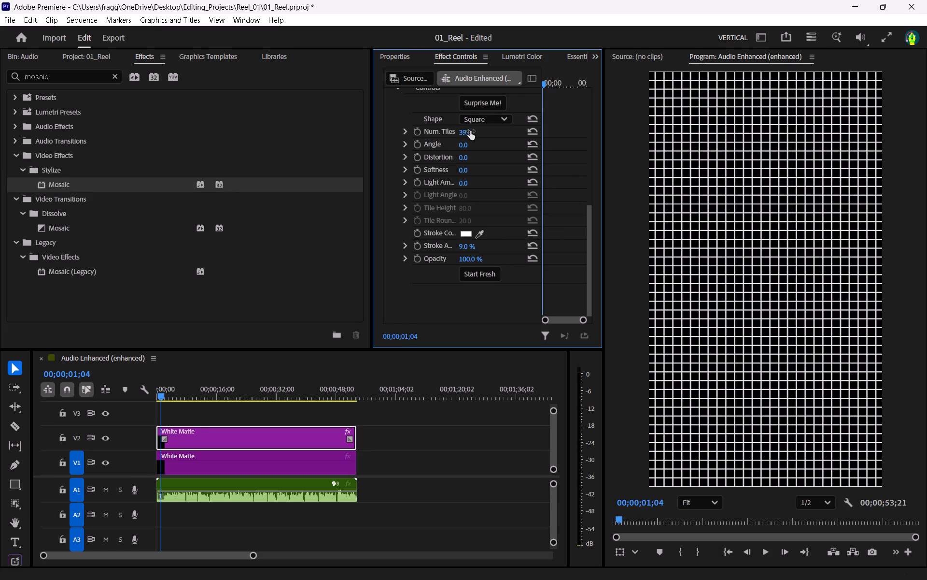
{"action": "left_click_drag", "start_coordinate": [470, 131], "coordinate": [446, 131]}
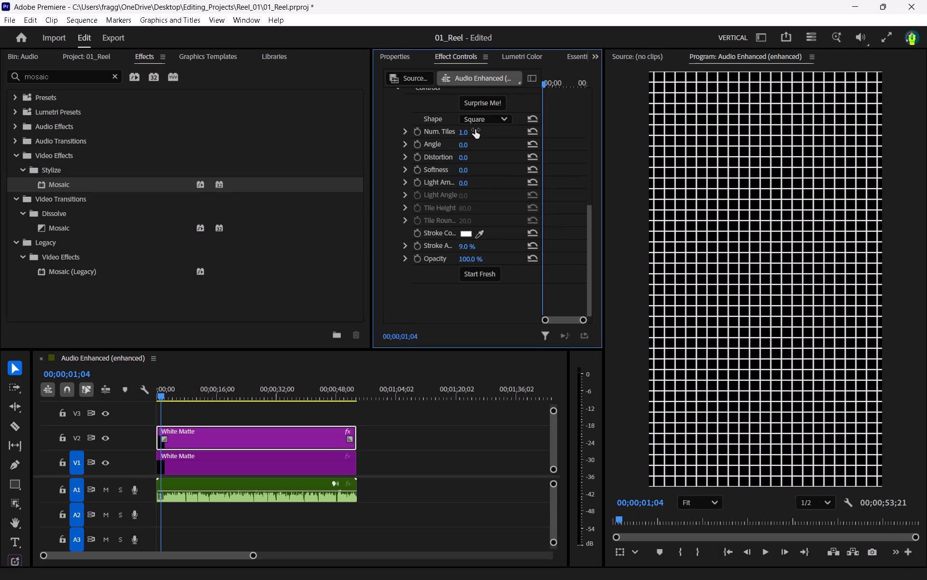
{"action": "left_click_drag", "start_coordinate": [467, 131], "coordinate": [475, 131]}
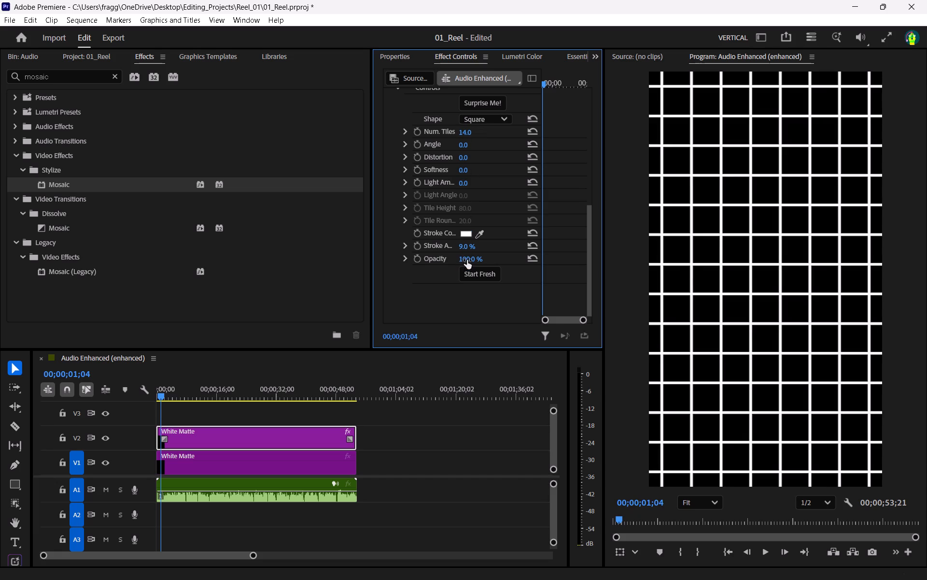
Lower the Mosaic effect's Opacity to 34% to soften the white grid lines.
{"action": "left_click_drag", "start_coordinate": [467, 260], "coordinate": [455, 260]}
{"action": "left_click_drag", "start_coordinate": [455, 260], "coordinate": [450, 260]}
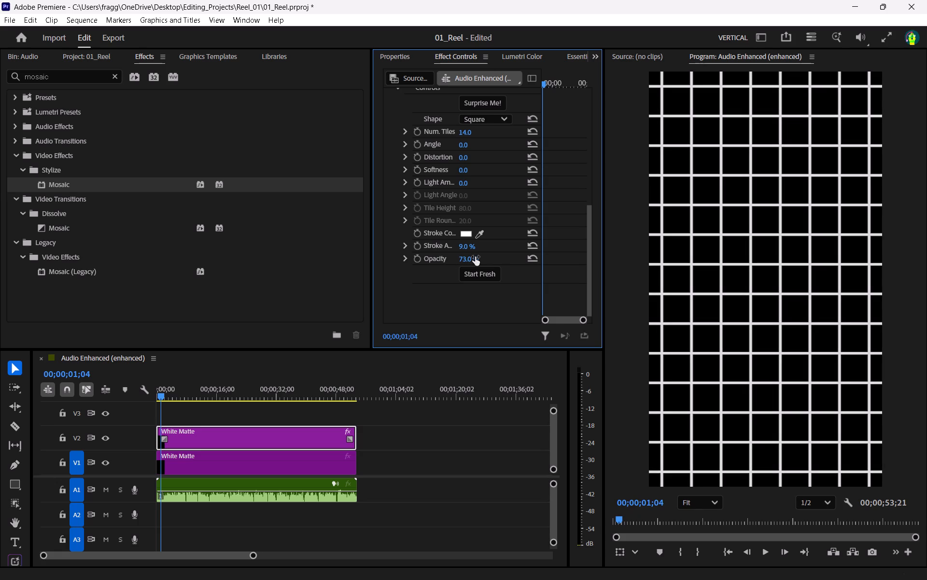
{"action": "left_click_drag", "start_coordinate": [464, 257], "coordinate": [453, 257]}
{"action": "left_click_drag", "start_coordinate": [453, 257], "coordinate": [452, 257]}
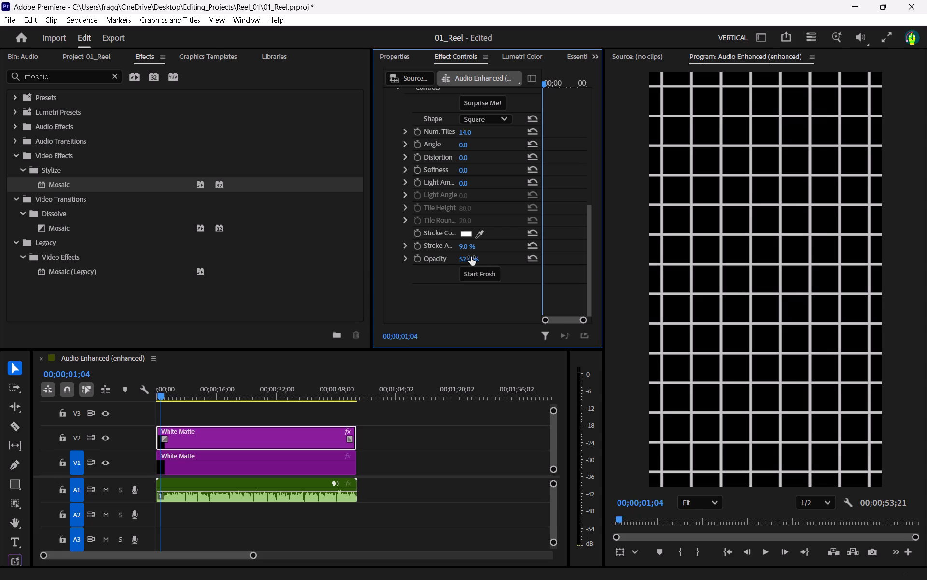
{"action": "left_click_drag", "start_coordinate": [471, 257], "coordinate": [416, 258]}
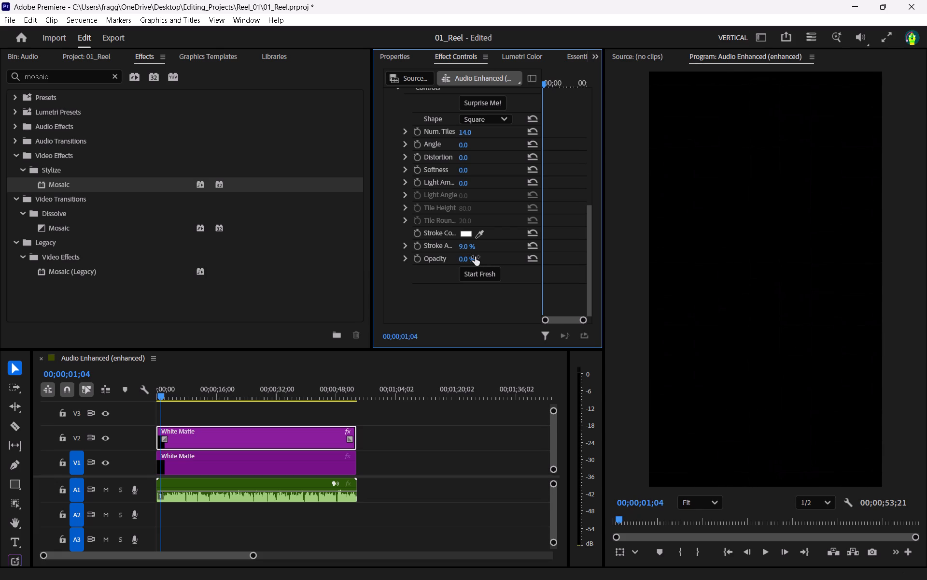
{"action": "left_click_drag", "start_coordinate": [469, 257], "coordinate": [489, 256]}
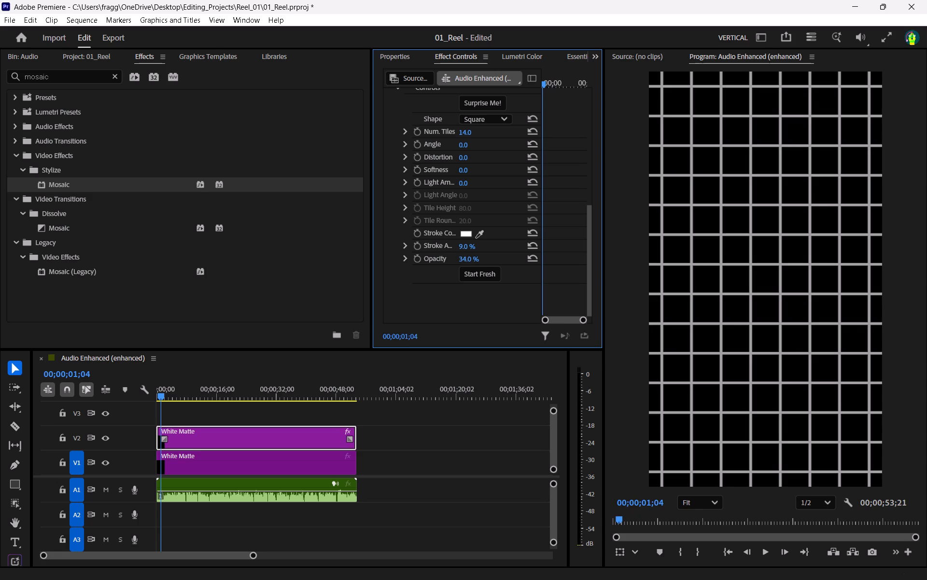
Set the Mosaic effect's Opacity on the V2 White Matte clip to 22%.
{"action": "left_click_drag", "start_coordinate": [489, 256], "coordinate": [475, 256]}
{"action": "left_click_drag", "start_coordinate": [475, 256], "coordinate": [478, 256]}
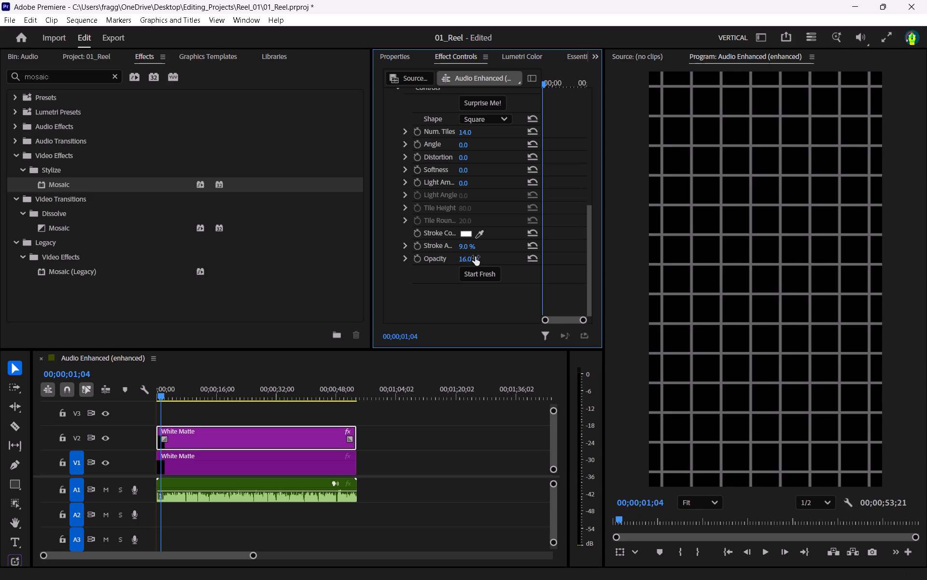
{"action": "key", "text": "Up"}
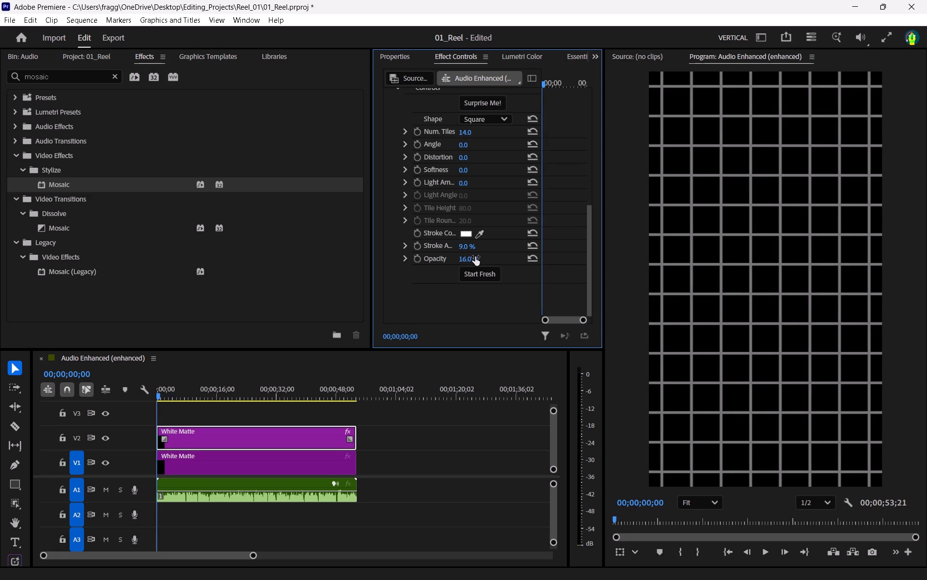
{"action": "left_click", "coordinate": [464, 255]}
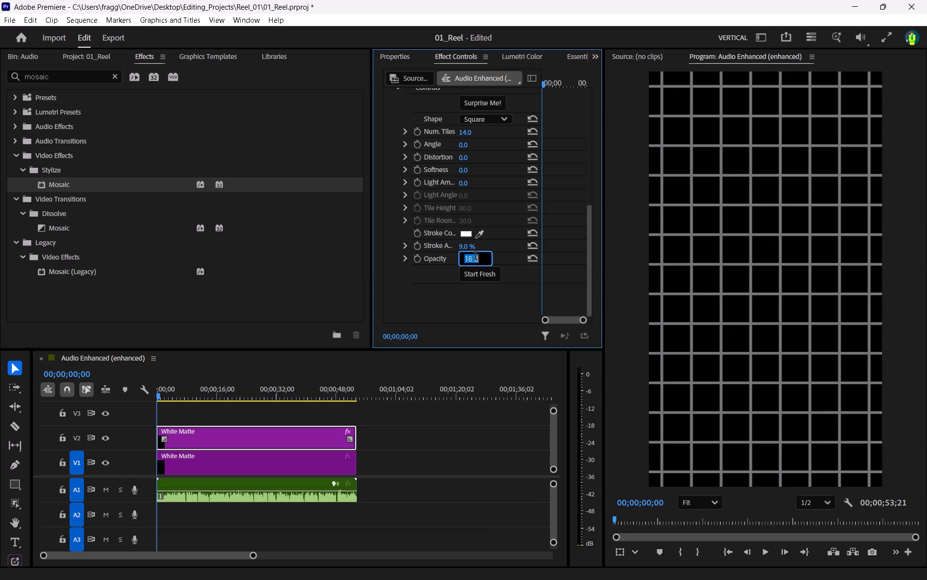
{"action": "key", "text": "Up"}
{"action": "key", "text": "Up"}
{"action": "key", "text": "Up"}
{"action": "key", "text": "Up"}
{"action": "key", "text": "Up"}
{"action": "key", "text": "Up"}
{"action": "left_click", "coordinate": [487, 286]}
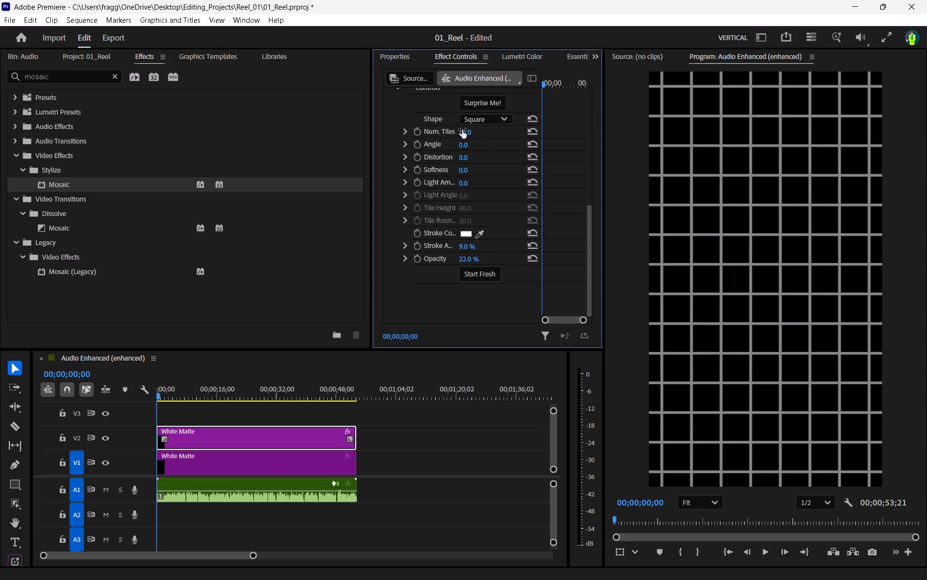
Try different Num. Tiles values for the Mosaic effect and settle on 11 for larger grid squares.
{"action": "left_click", "coordinate": [462, 130]}
{"action": "key", "text": "Up"}
{"action": "key", "text": "Up"}
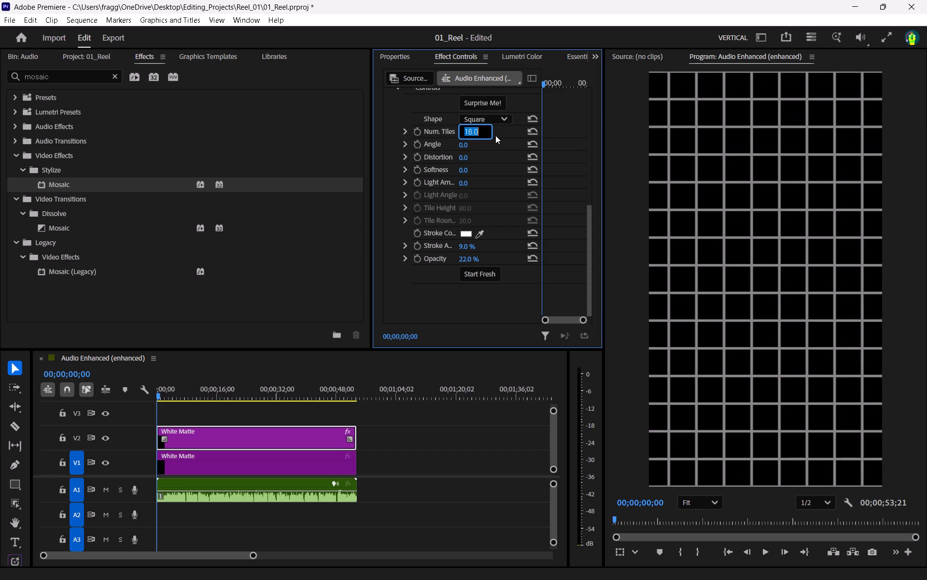
{"action": "key", "text": "Down"}
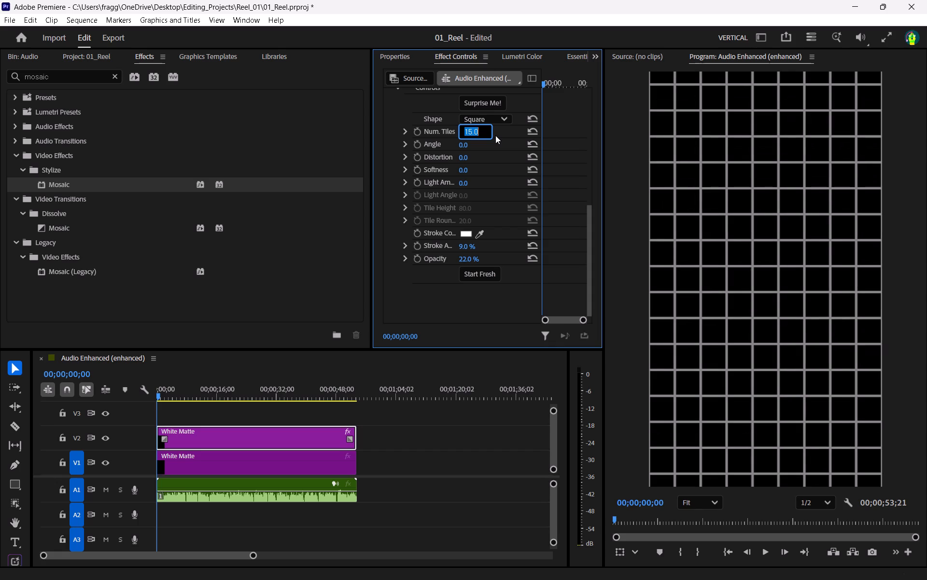
{"action": "key", "text": "Down"}
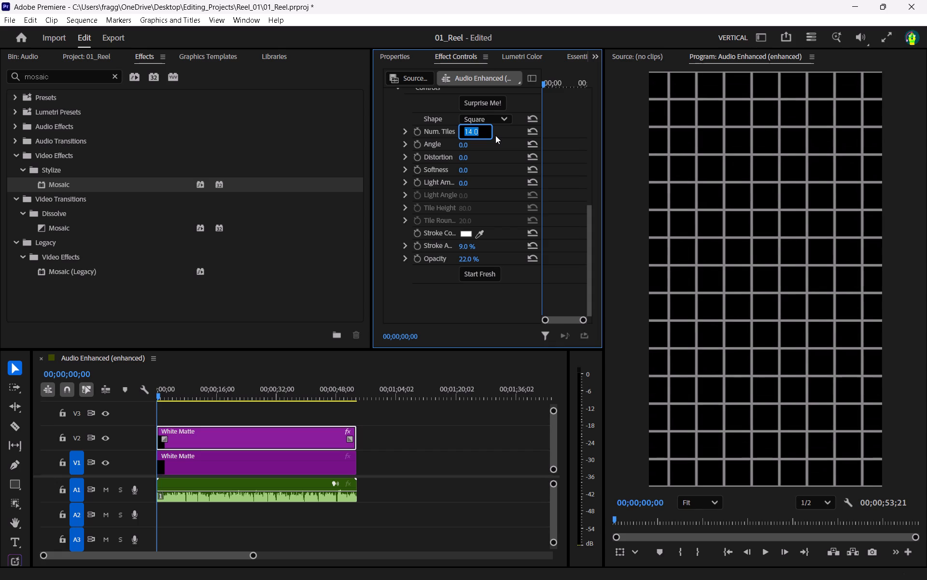
{"action": "key", "text": "Down"}
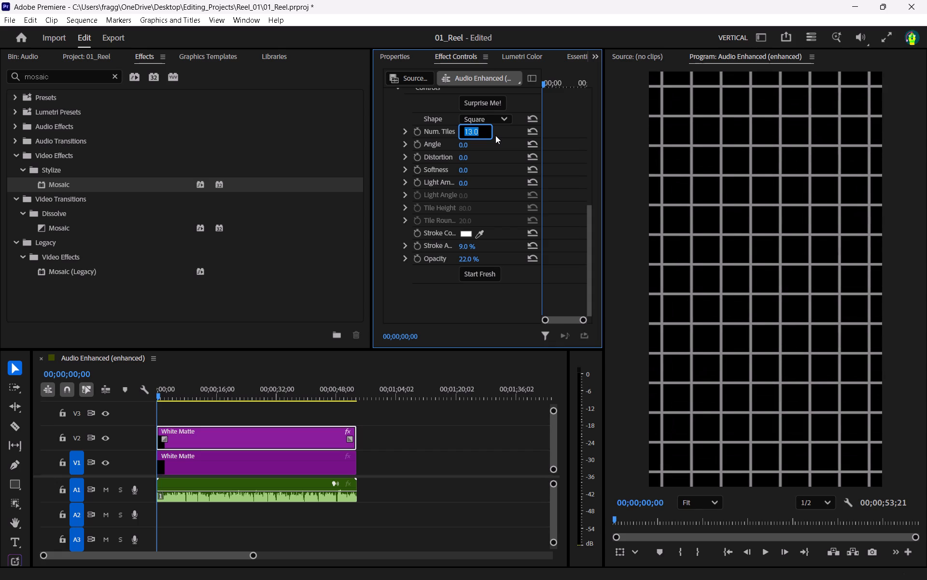
{"action": "key", "text": "Down"}
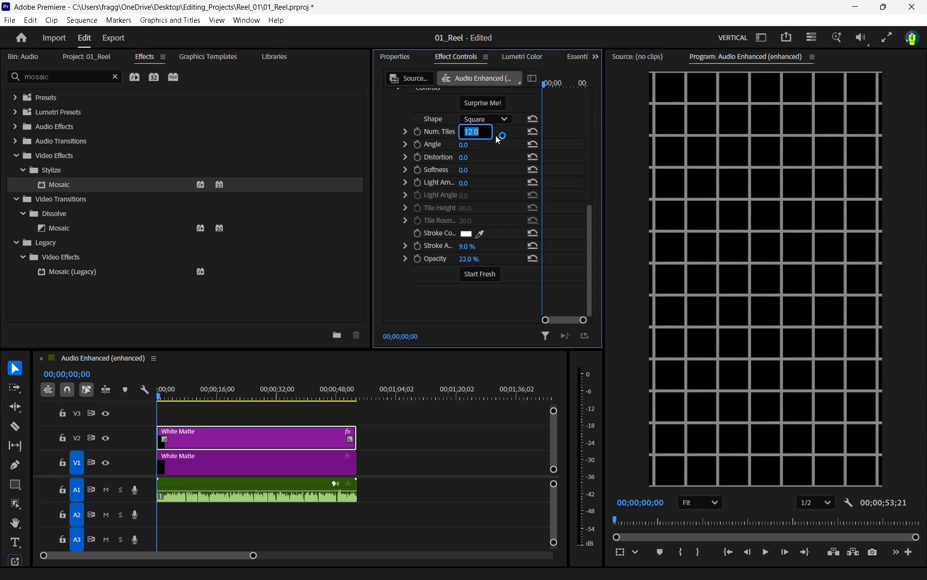
{"action": "key", "text": "Down"}
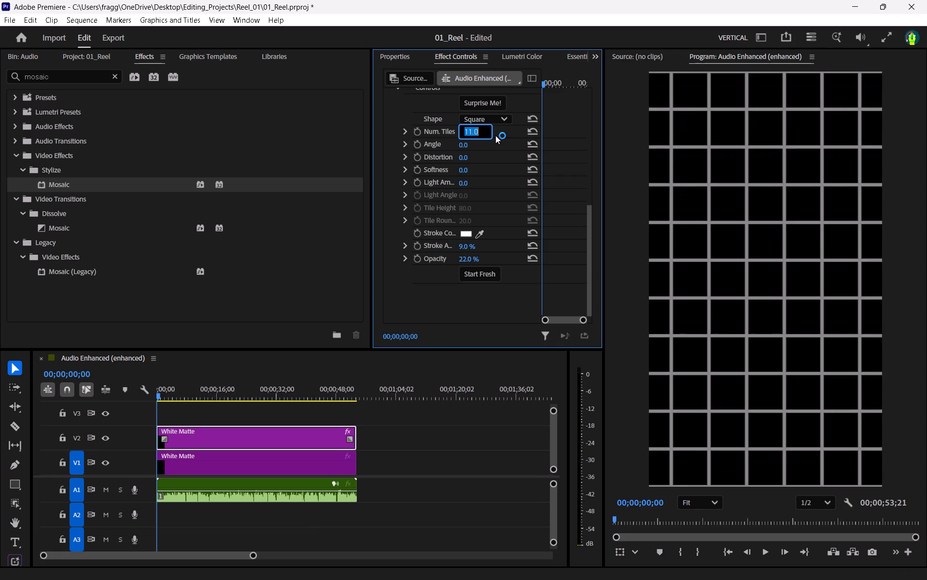
Check the tutorial's stroke part in Chrome, then in Premiere set the Mosaic Stroke Amount to 6%.
{"action": "key", "text": "space"}
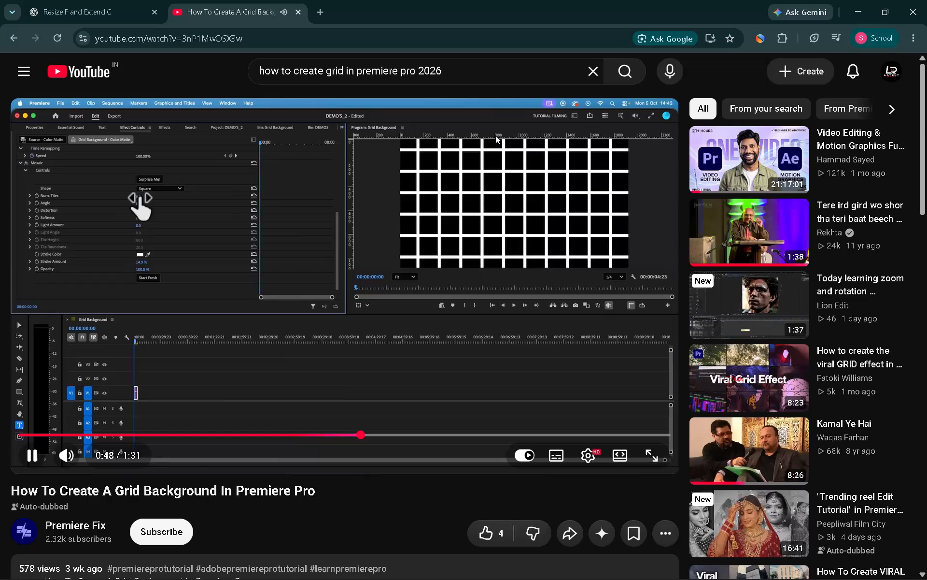
{"action": "left_click", "coordinate": [330, 528]}
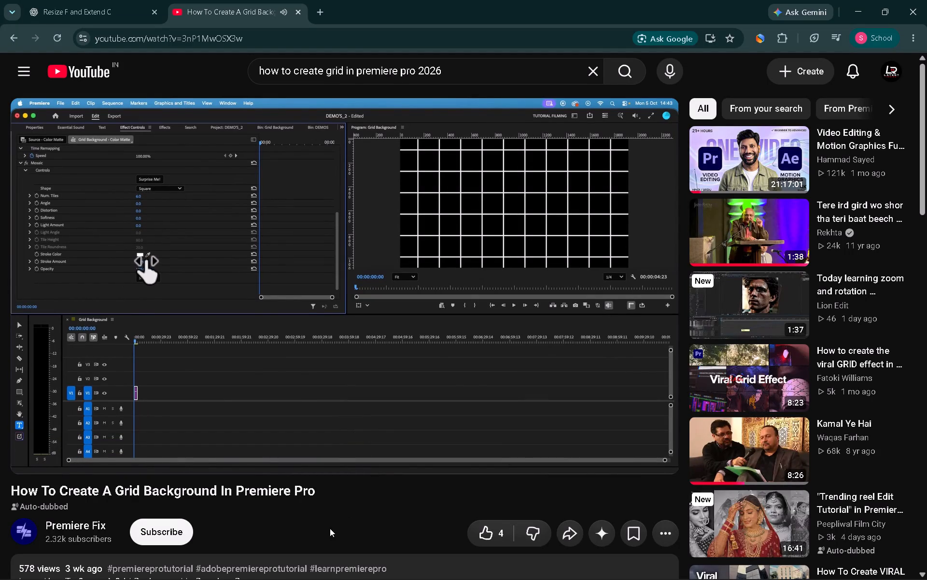
{"action": "key", "text": "space"}
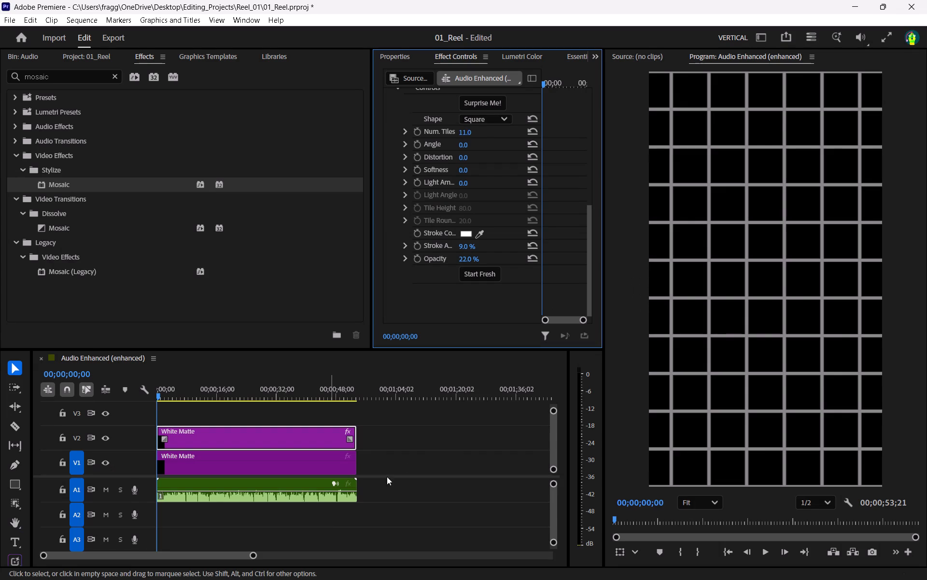
{"action": "left_click", "coordinate": [460, 247]}
{"action": "key", "text": "Down"}
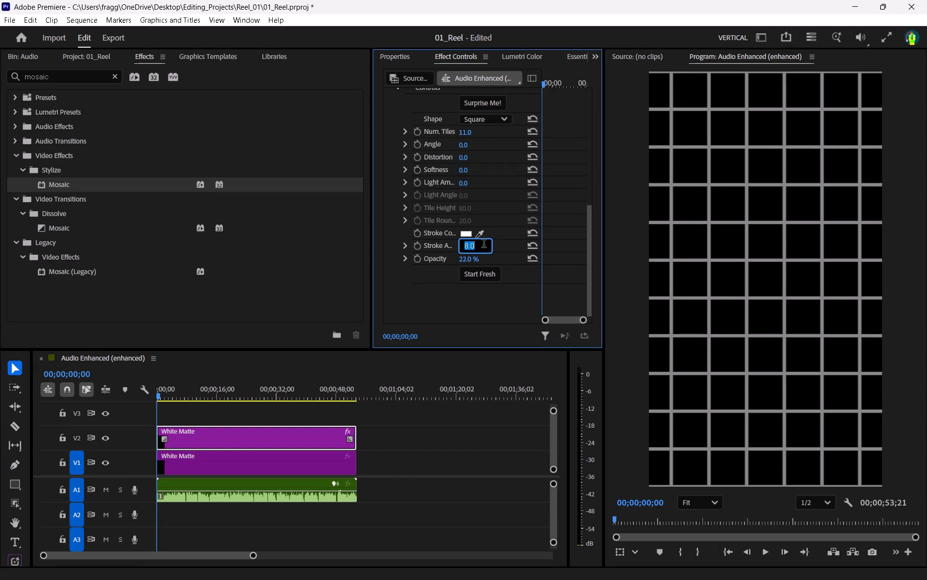
{"action": "key", "text": "Down"}
{"action": "key", "text": "Down"}
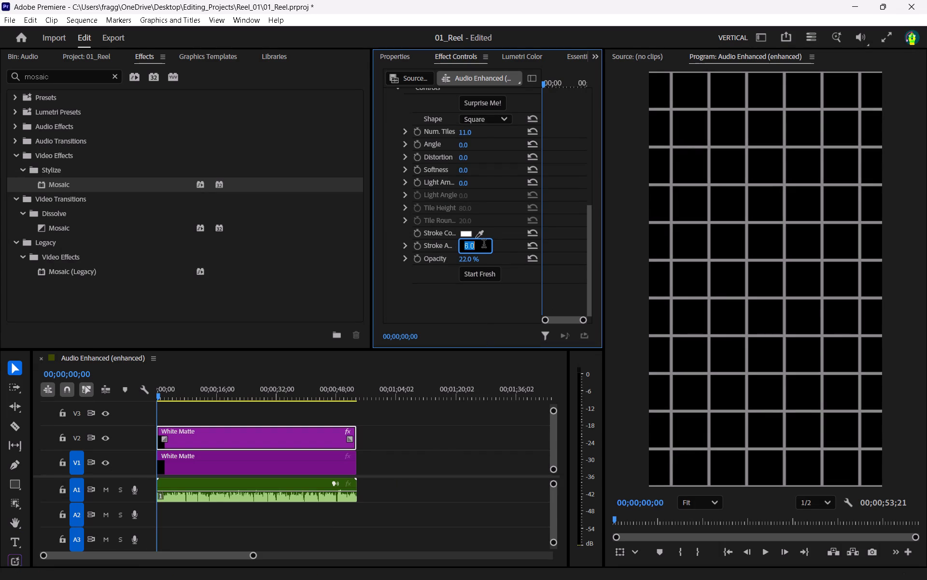
{"action": "key", "text": "Down"}
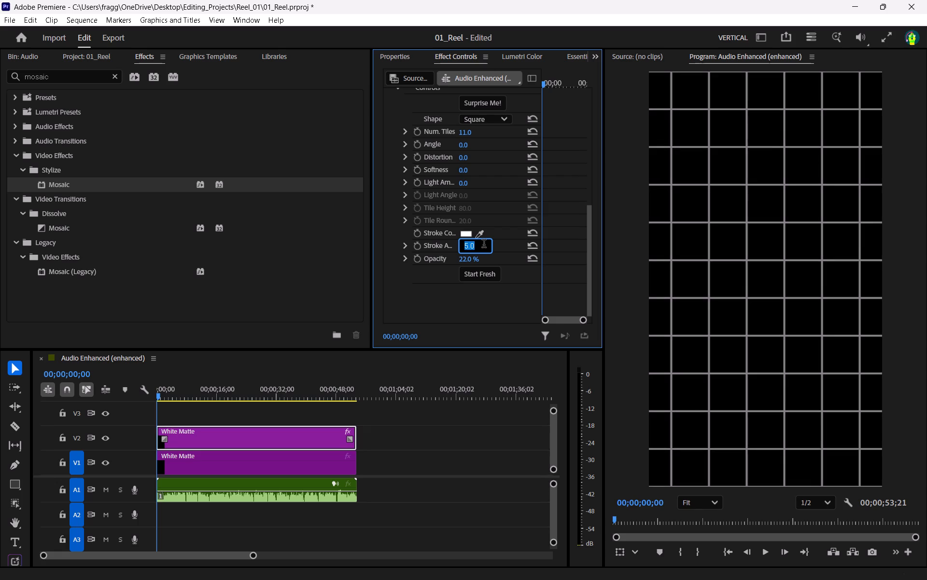
{"action": "key", "text": "Down"}
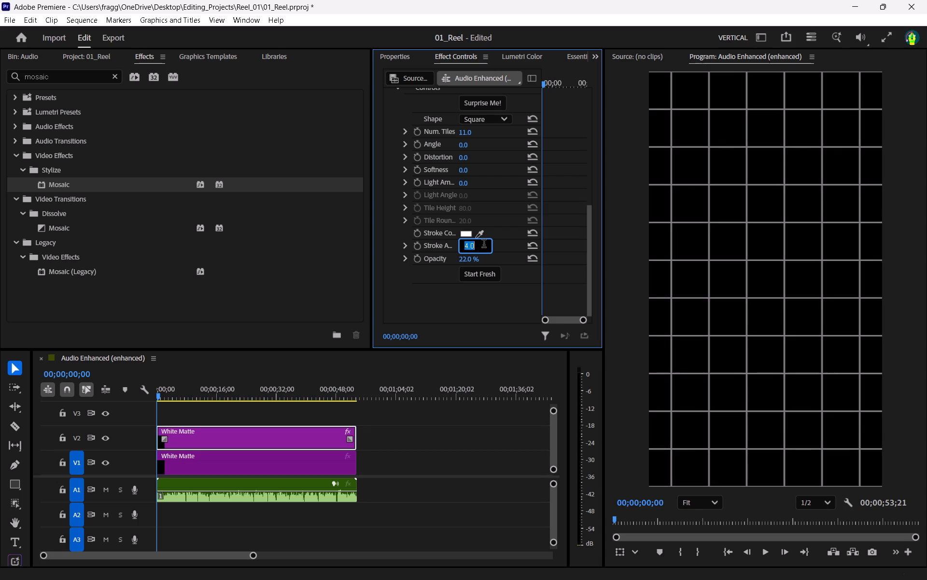
{"action": "key", "text": "Up"}
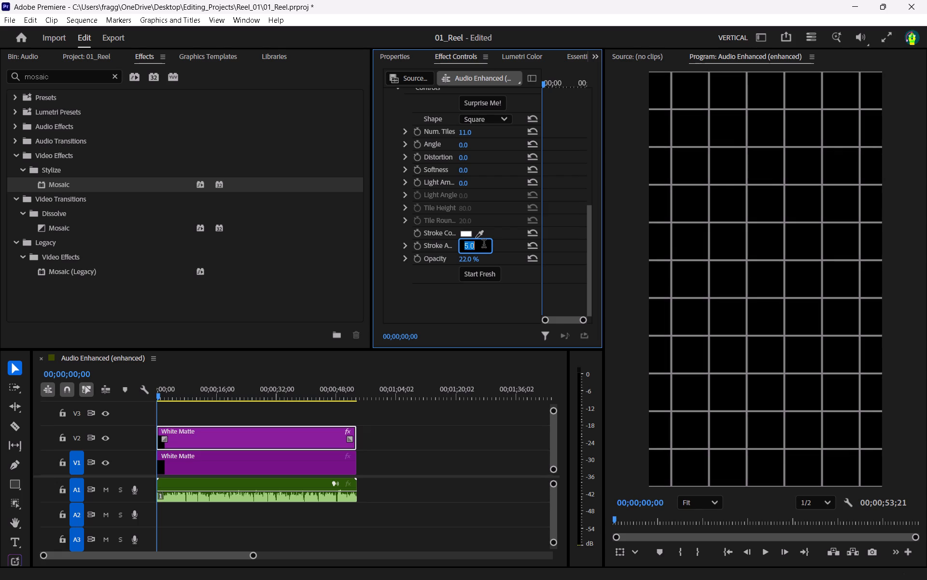
{"action": "key", "text": "Up"}
{"action": "key", "text": "Up"}
{"action": "key", "text": "Up"}
{"action": "key", "text": "Up"}
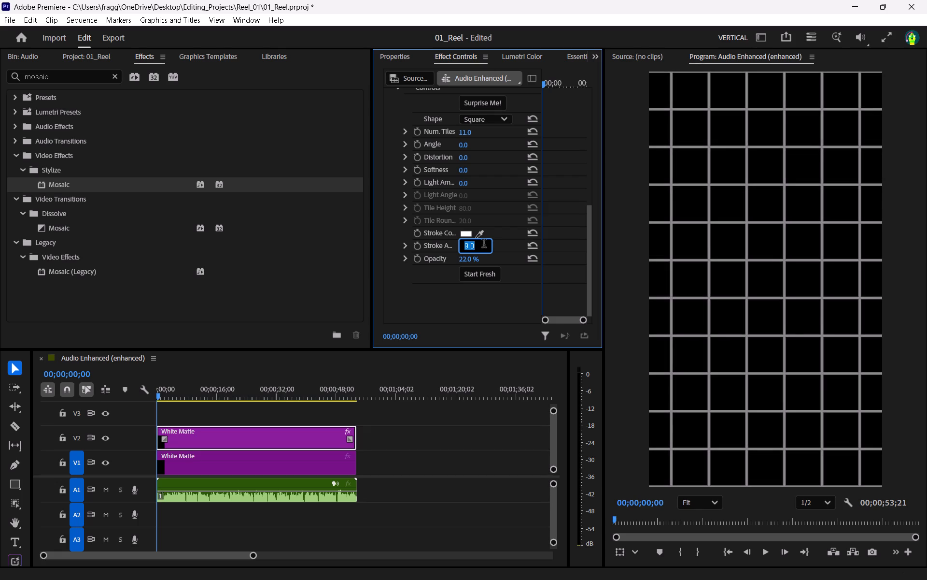
{"action": "key", "text": "Down"}
{"action": "key", "text": "Down"}
{"action": "key", "text": "Down"}
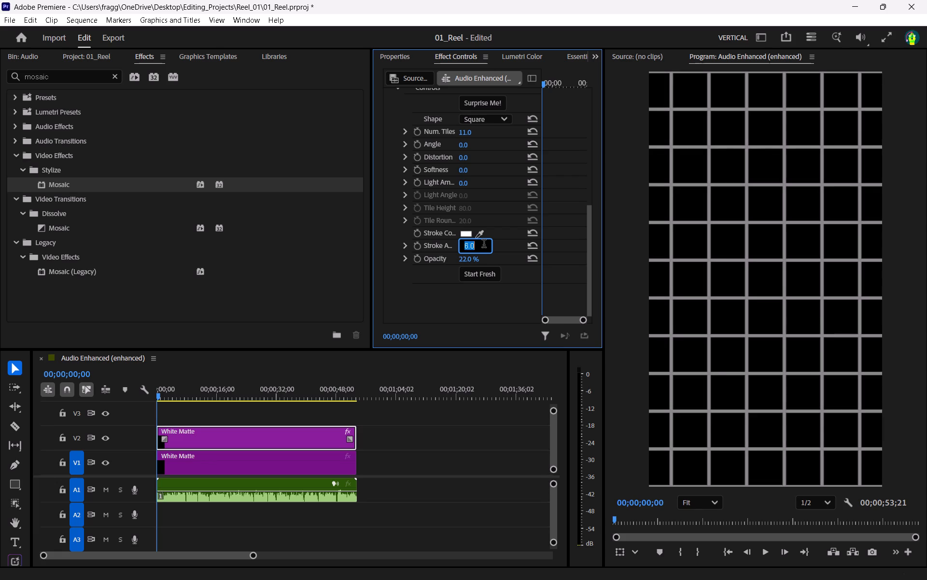
{"action": "left_click", "coordinate": [471, 305]}
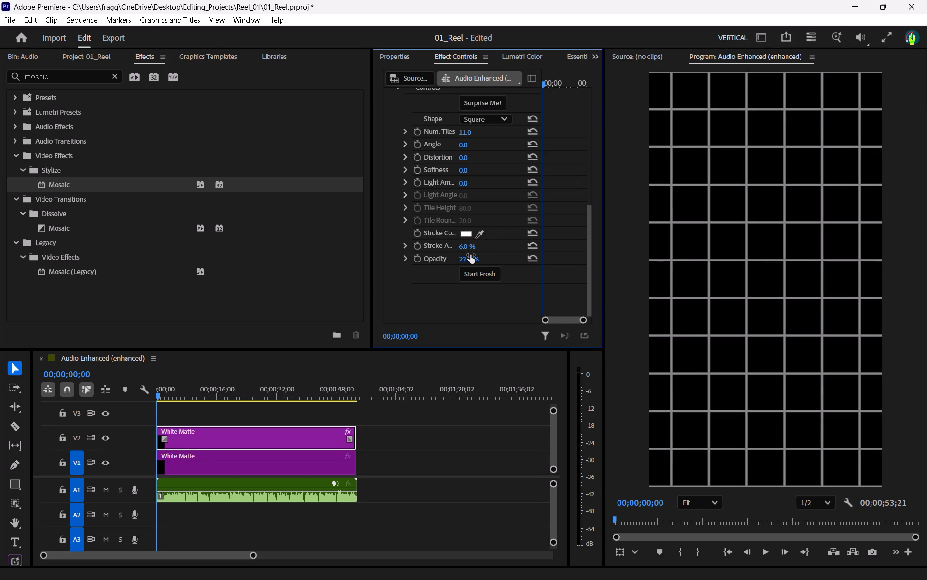
Set the Mosaic effect's Opacity to 9% to dim the grid lines.
{"action": "left_click", "coordinate": [470, 255]}
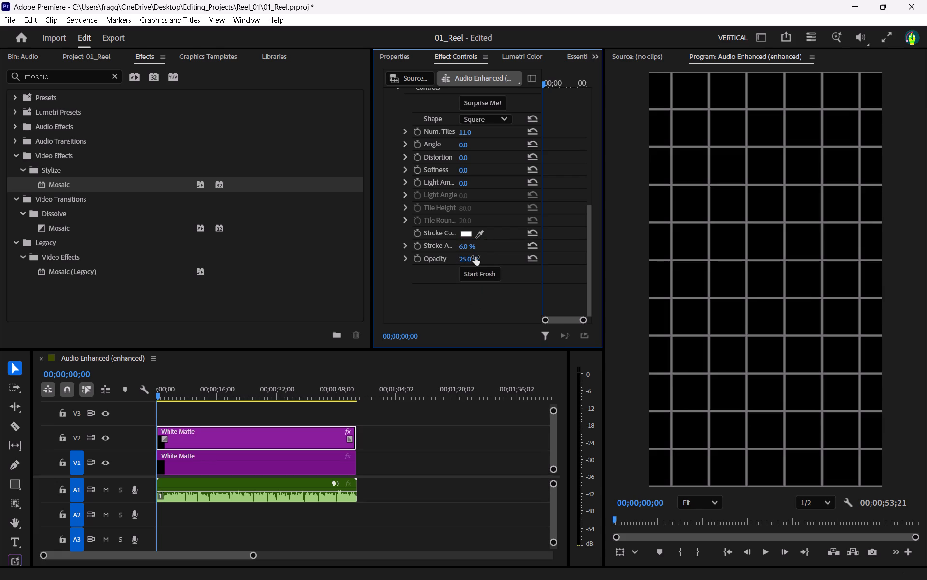
{"action": "left_click_drag", "start_coordinate": [468, 257], "coordinate": [463, 258]}
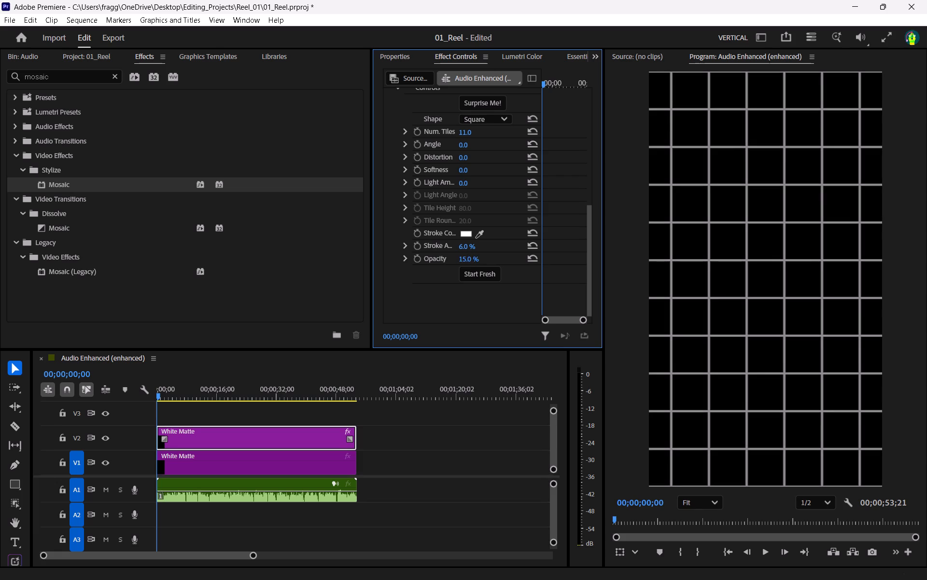
{"action": "left_click_drag", "start_coordinate": [463, 258], "coordinate": [460, 259]}
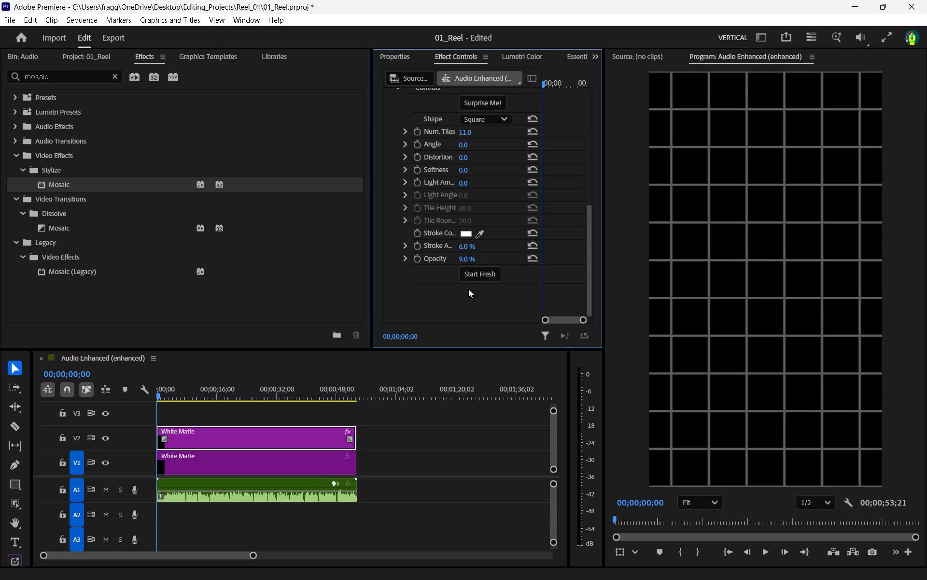
Play the next part of the grid background tutorial in Chrome, covering the clip's Motion settings.
{"action": "key", "text": "space"}
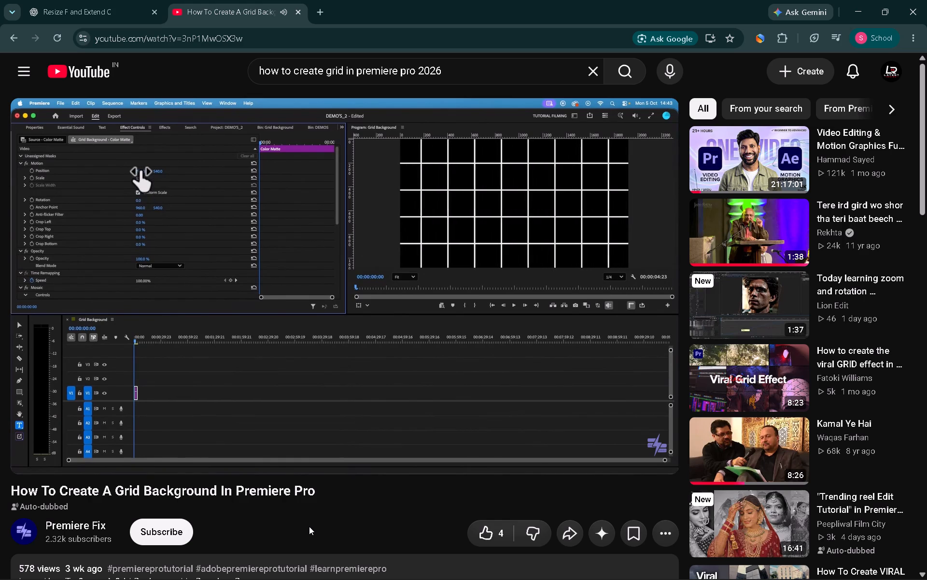
{"action": "key", "text": "space"}
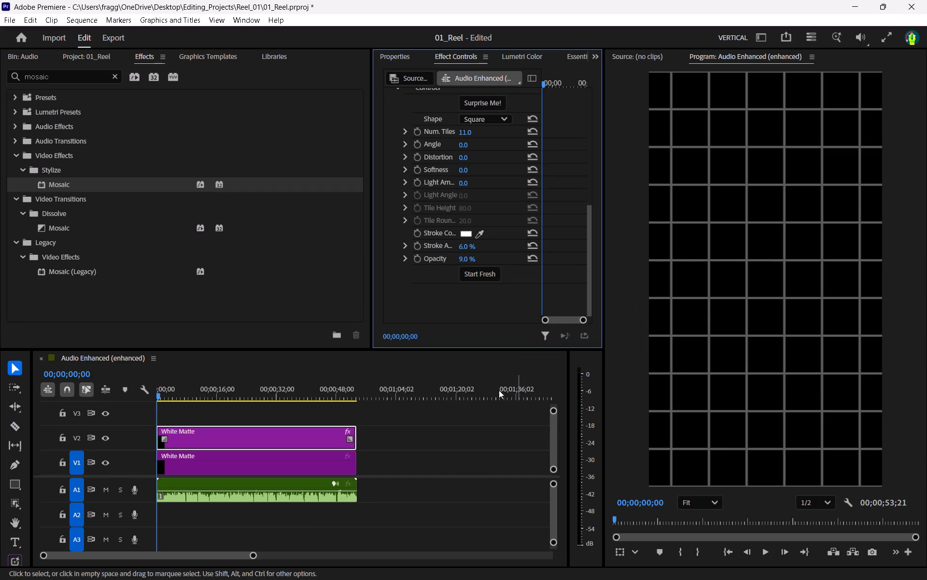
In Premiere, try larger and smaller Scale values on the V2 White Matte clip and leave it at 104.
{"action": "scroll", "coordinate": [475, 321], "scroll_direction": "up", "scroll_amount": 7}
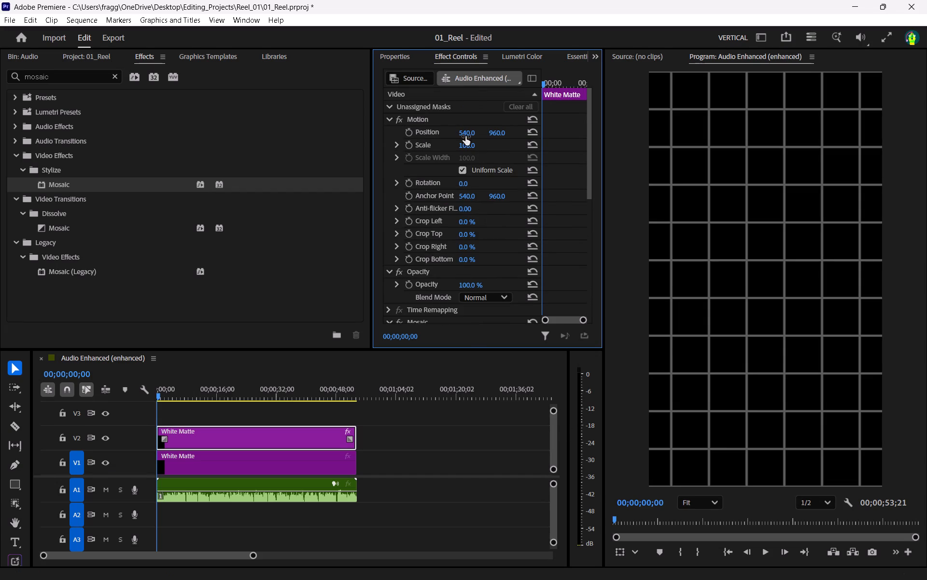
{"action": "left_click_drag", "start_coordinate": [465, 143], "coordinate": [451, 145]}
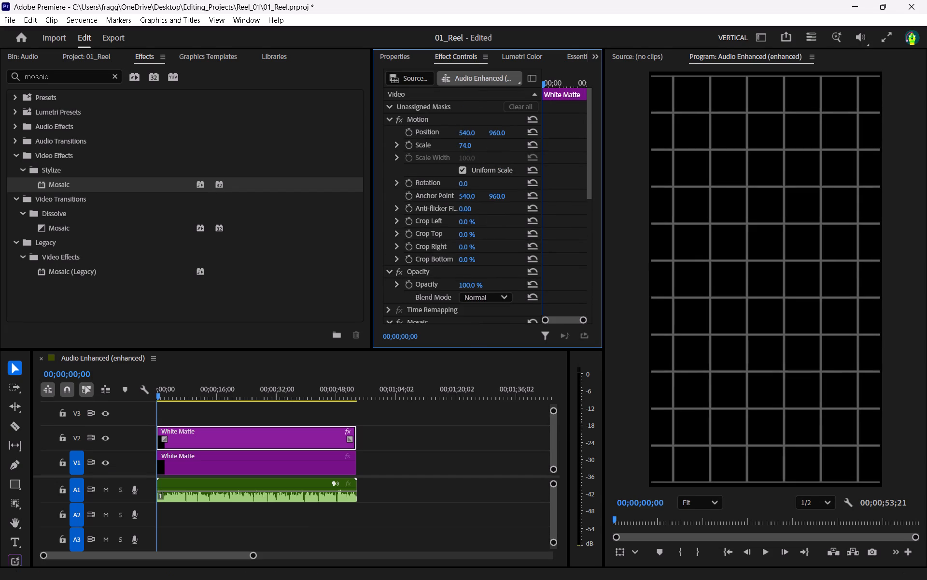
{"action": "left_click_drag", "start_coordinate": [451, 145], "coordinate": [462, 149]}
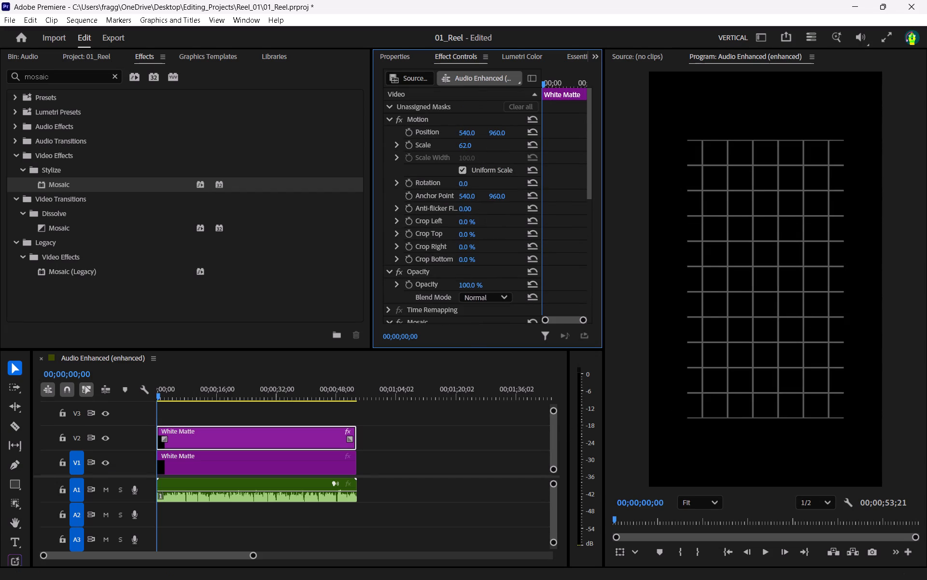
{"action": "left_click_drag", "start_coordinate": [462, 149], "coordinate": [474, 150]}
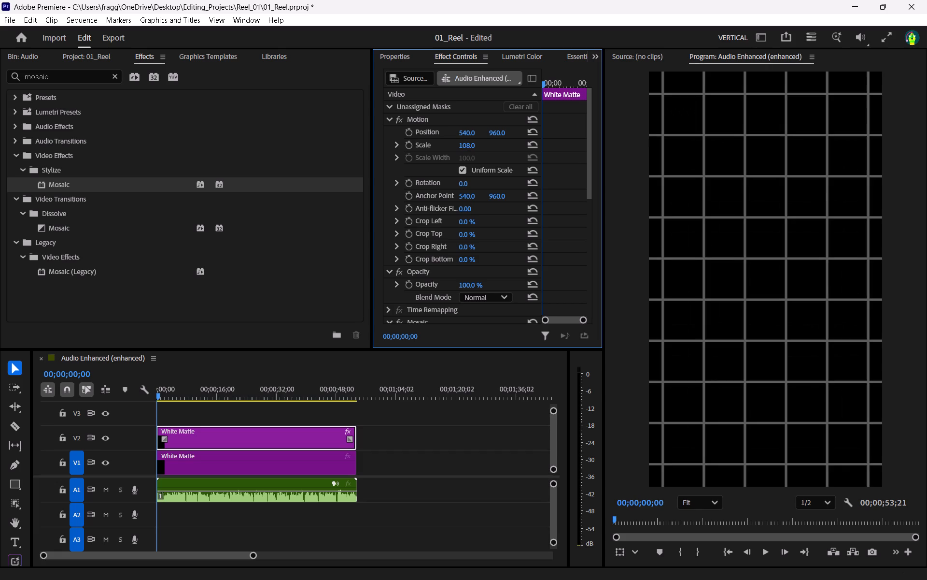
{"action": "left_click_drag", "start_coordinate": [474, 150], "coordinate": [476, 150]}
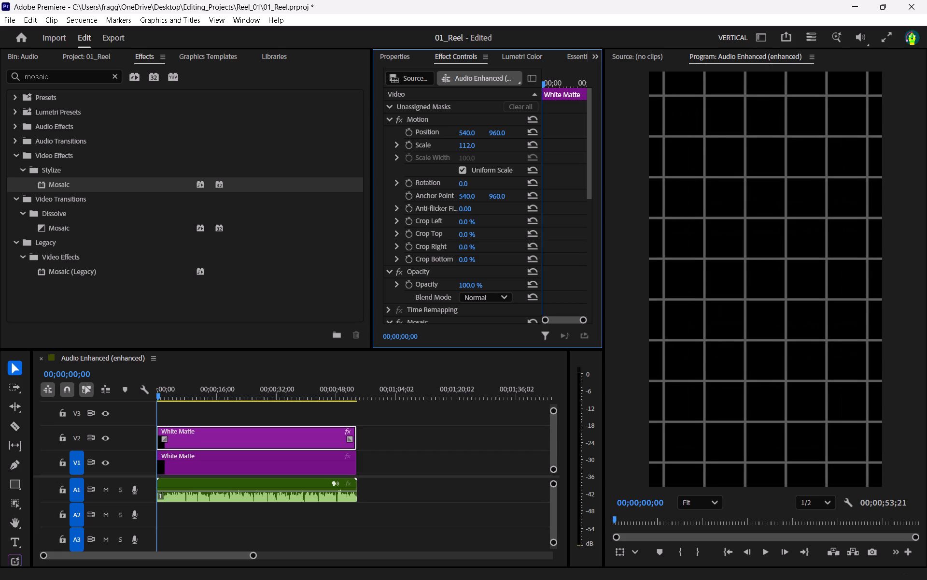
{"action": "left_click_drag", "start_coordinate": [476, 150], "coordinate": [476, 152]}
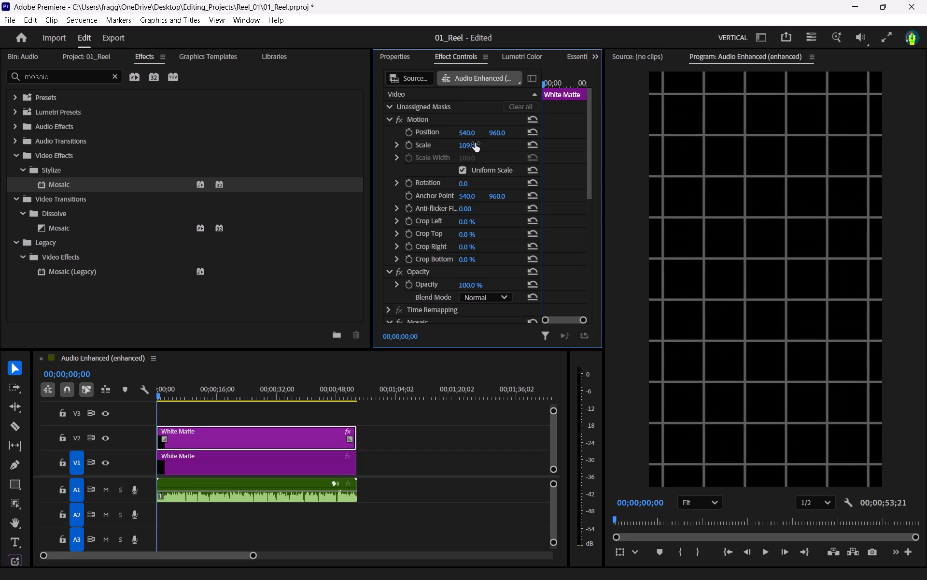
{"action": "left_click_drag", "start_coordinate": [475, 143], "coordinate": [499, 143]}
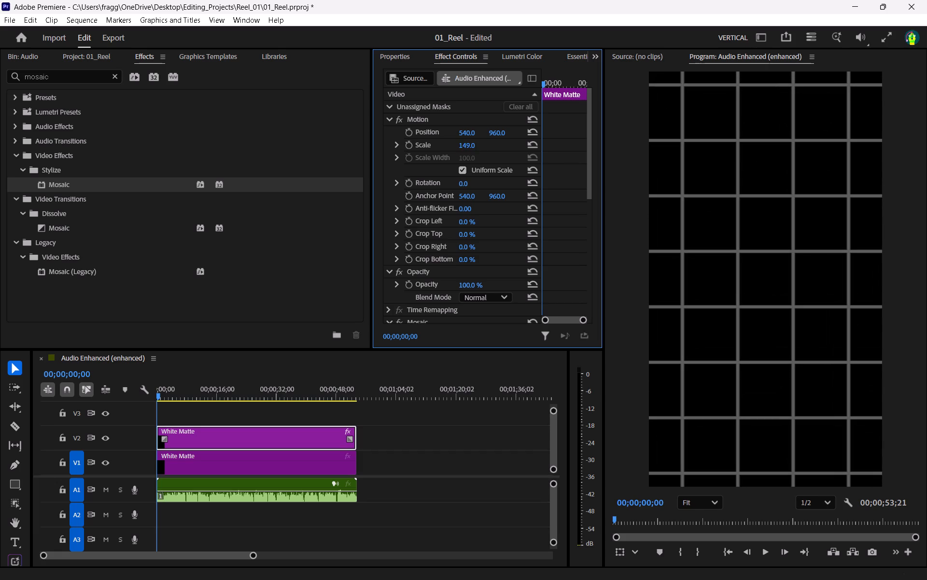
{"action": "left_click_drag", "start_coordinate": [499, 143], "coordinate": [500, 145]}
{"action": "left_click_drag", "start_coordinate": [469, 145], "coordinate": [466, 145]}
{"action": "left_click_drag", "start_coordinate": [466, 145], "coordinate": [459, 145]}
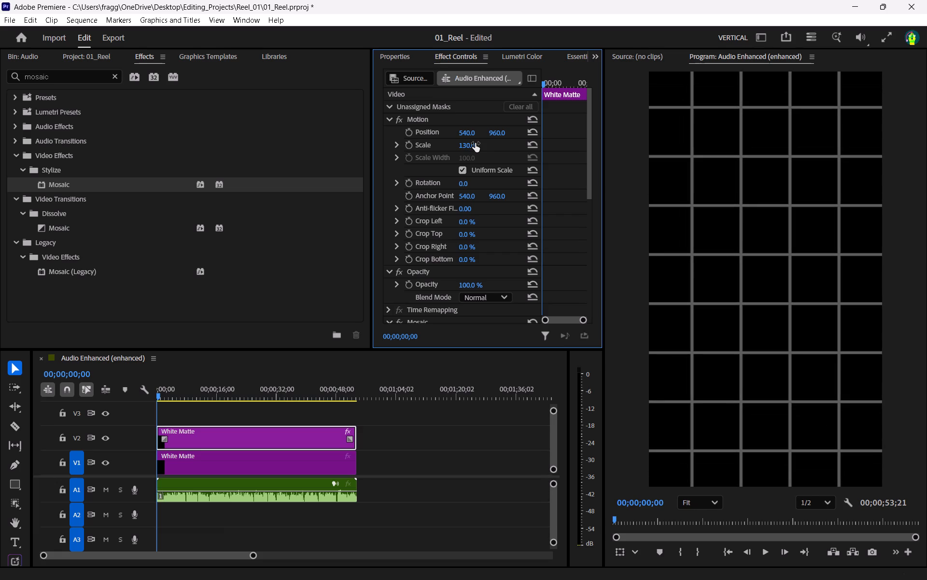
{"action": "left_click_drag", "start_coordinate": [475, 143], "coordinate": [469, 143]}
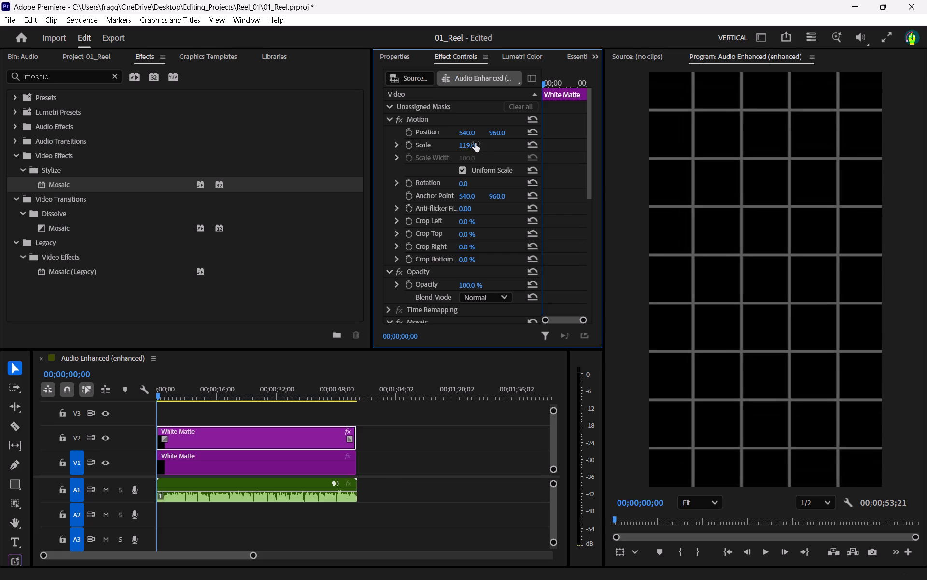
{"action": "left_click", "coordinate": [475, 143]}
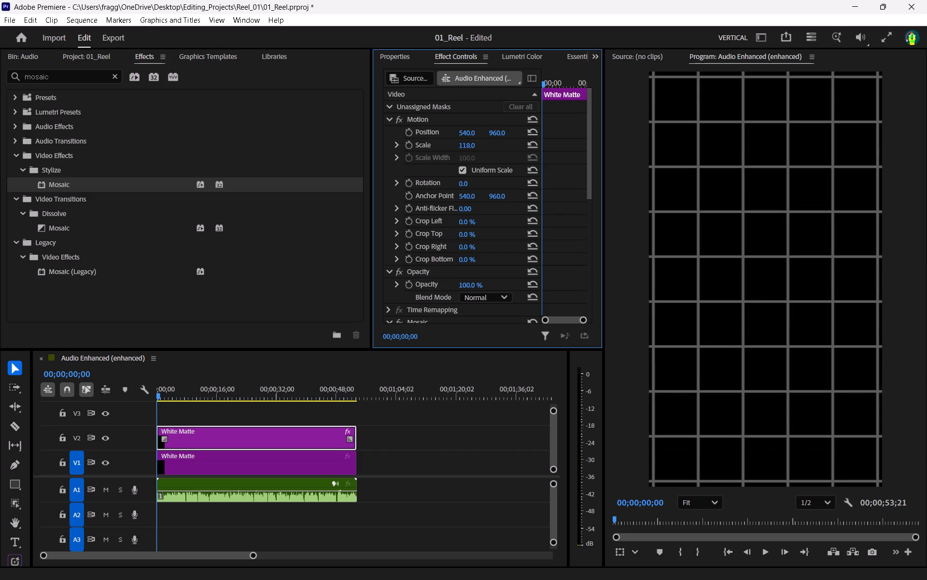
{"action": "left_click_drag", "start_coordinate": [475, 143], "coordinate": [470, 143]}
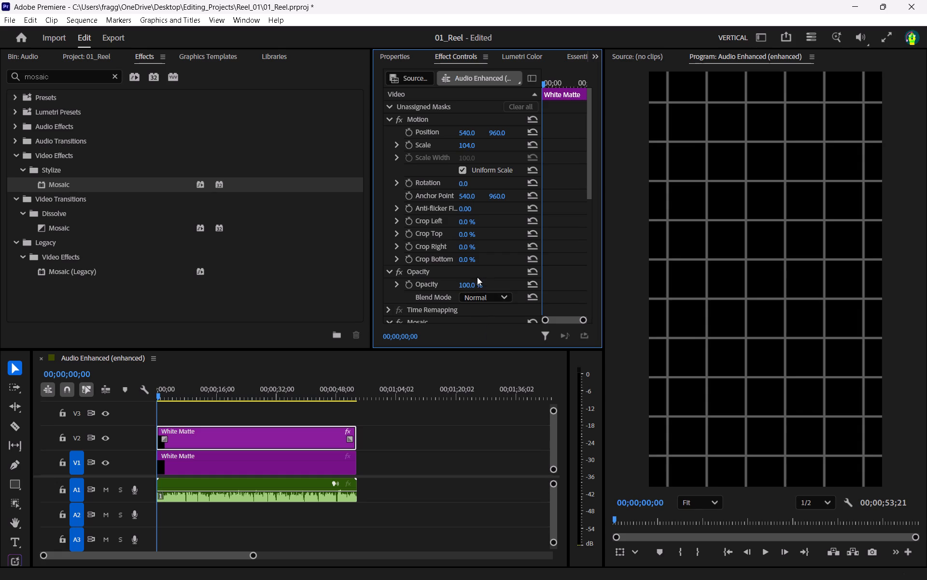
Set the Mosaic effect's Num. Tiles to 9 for larger grid squares.
{"action": "scroll", "coordinate": [476, 271], "scroll_direction": "down", "scroll_amount": 5}
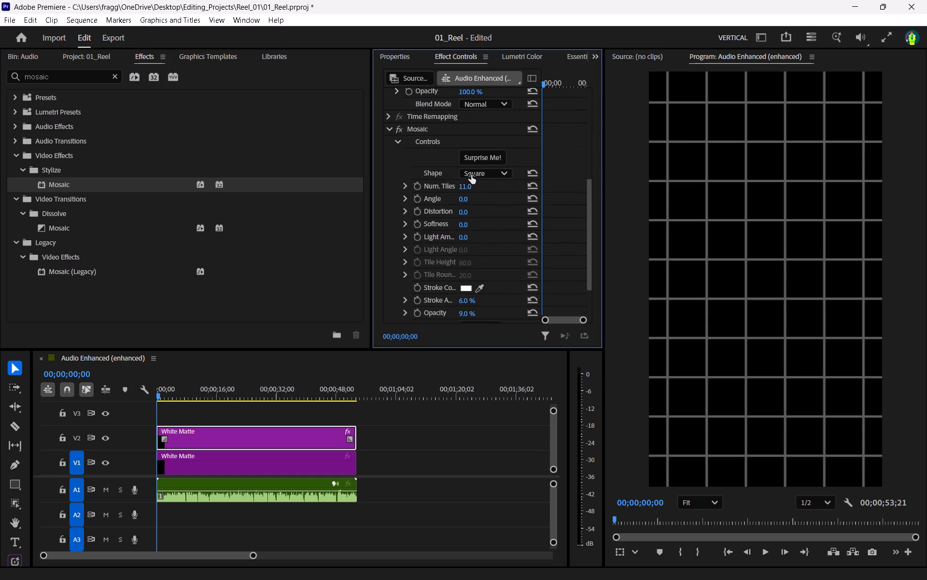
{"action": "left_click", "coordinate": [469, 174]}
{"action": "key", "text": "Down"}
{"action": "key", "text": "Down"}
{"action": "key", "text": "Down"}
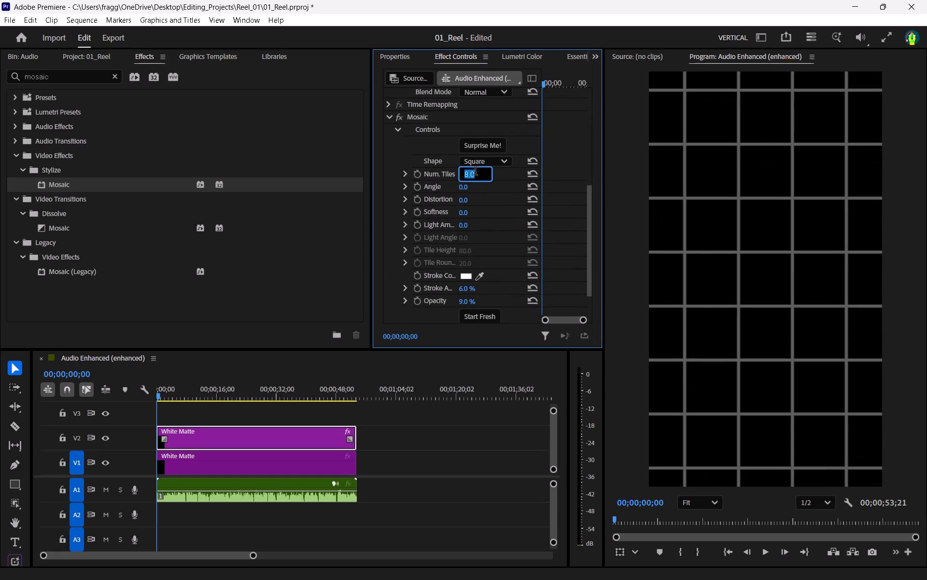
{"action": "key", "text": "Up"}
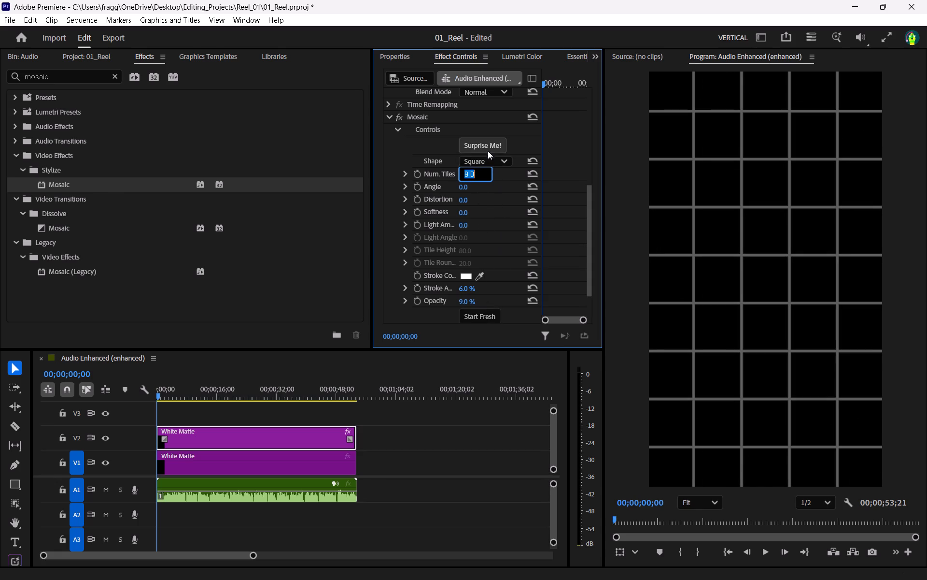
Set the V2 White Matte clip's Scale to 112 so the outer grid lines run past the frame edges.
{"action": "scroll", "coordinate": [476, 174], "scroll_direction": "up", "scroll_amount": 1}
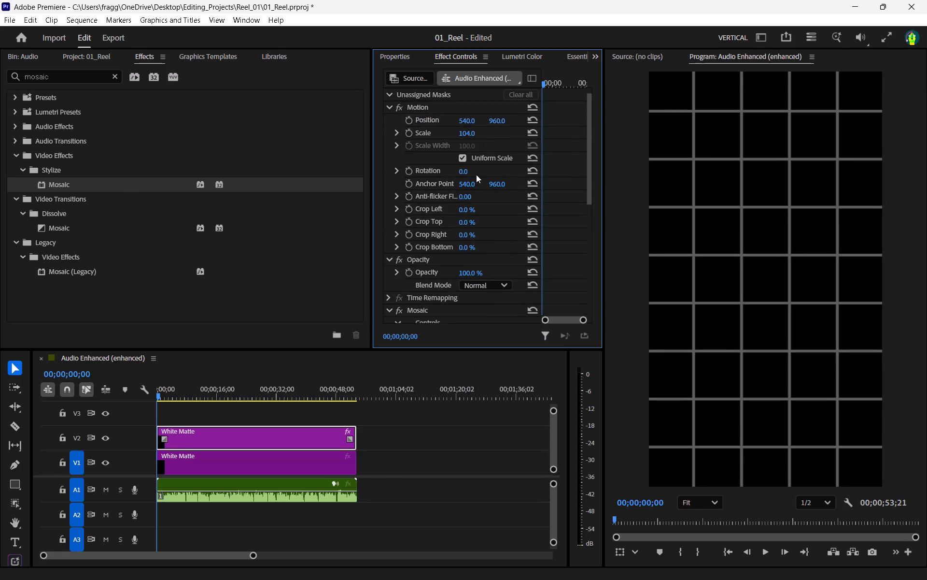
{"action": "scroll", "coordinate": [476, 174], "scroll_direction": "up", "scroll_amount": 1}
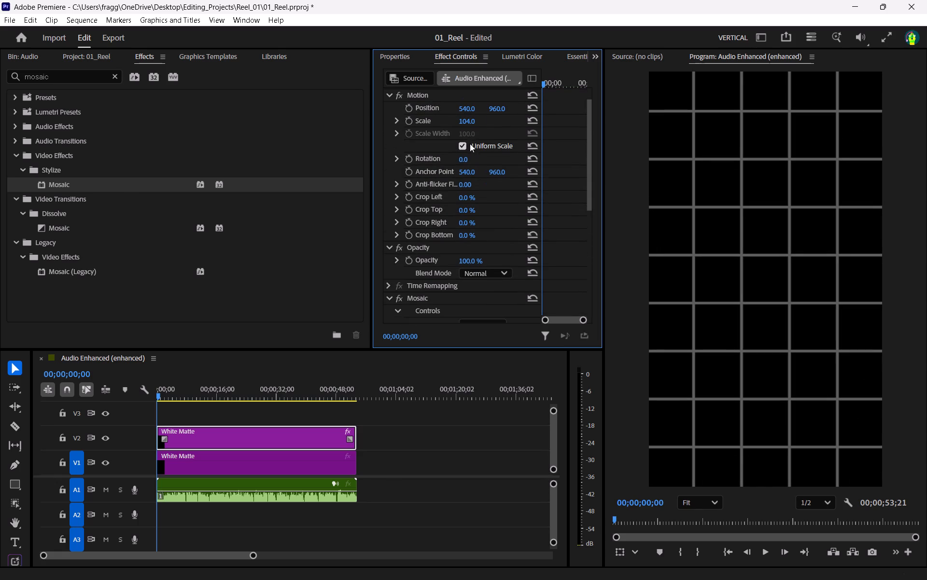
{"action": "left_click", "coordinate": [465, 121]}
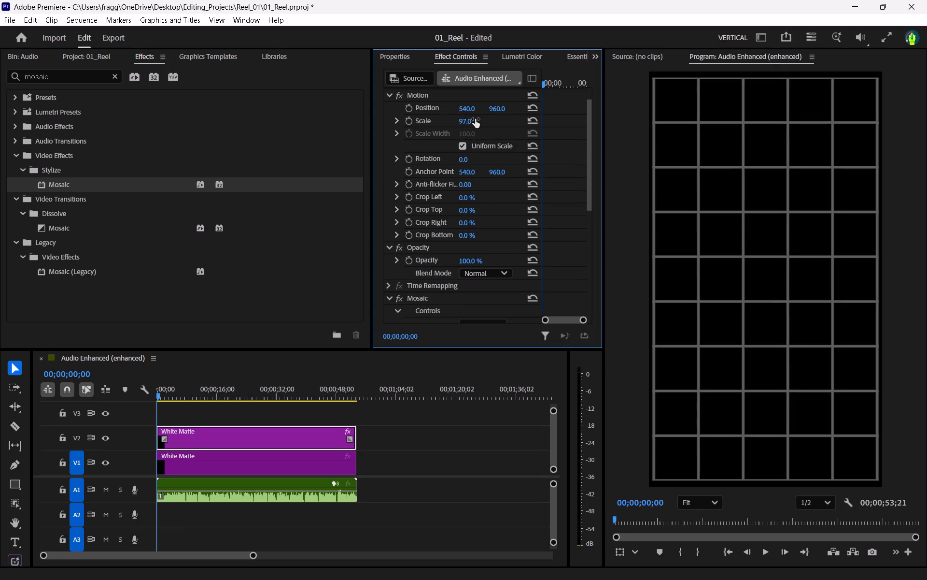
{"action": "left_click_drag", "start_coordinate": [475, 119], "coordinate": [481, 119]}
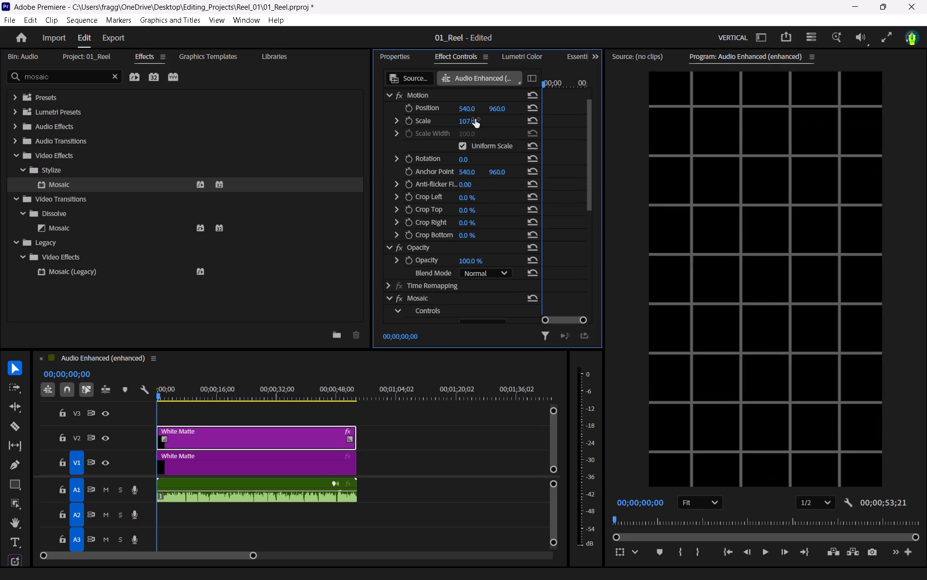
{"action": "left_click", "coordinate": [467, 119]}
{"action": "key", "text": "Up"}
{"action": "key", "text": "Up"}
{"action": "key", "text": "Up"}
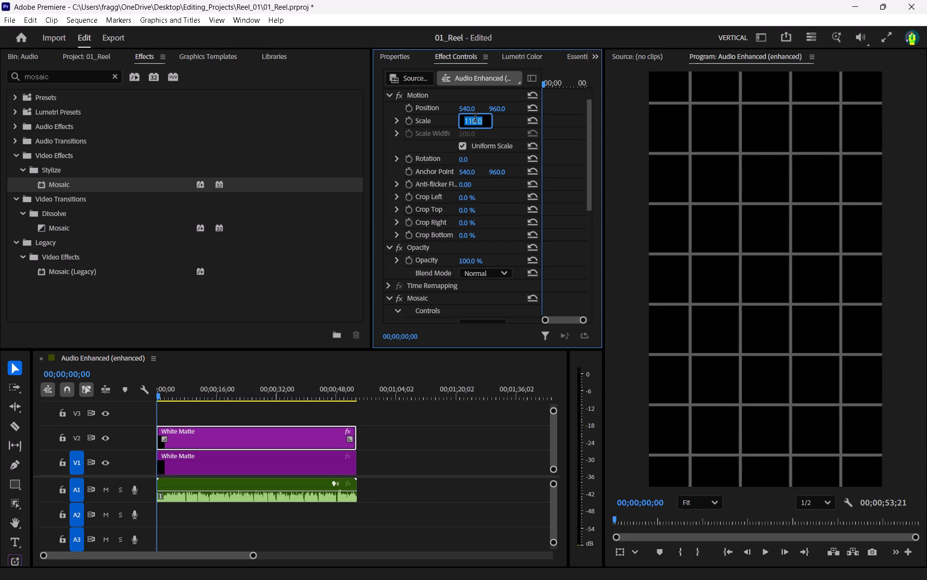
{"action": "key", "text": "Up"}
{"action": "key", "text": "Up"}
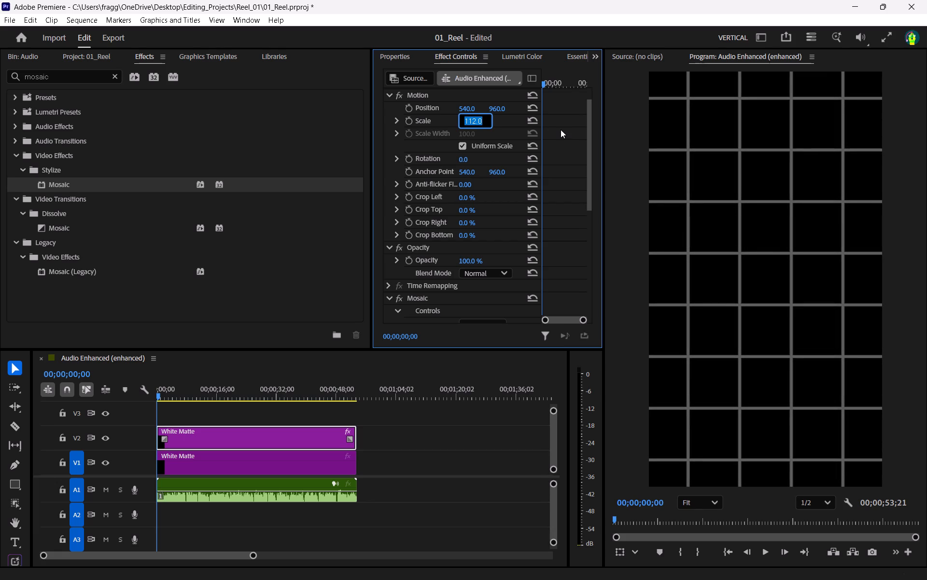
{"action": "left_click", "coordinate": [478, 357]}
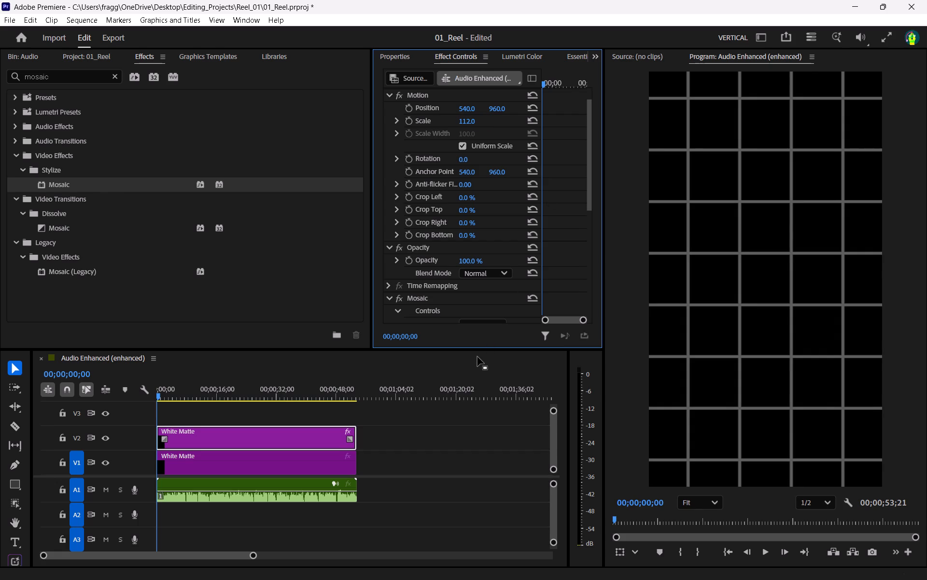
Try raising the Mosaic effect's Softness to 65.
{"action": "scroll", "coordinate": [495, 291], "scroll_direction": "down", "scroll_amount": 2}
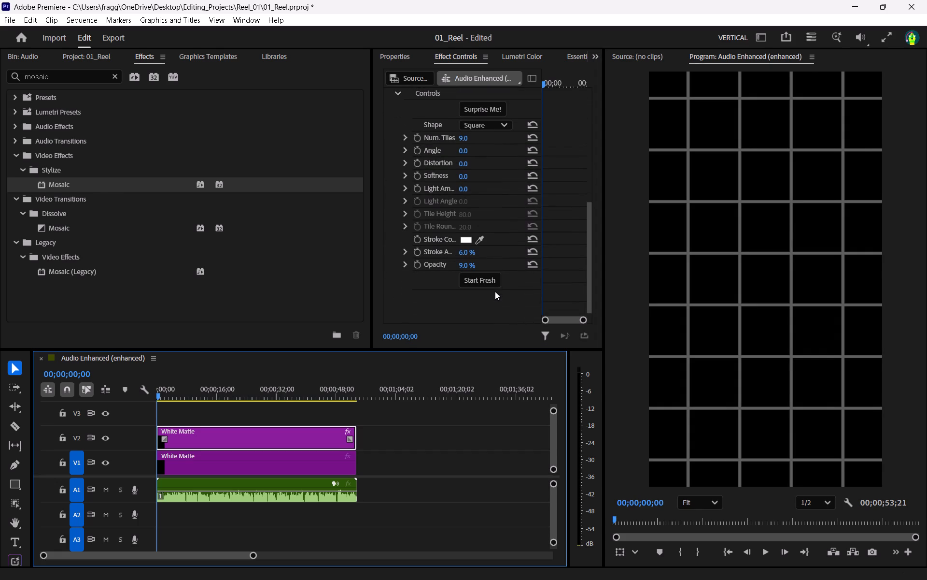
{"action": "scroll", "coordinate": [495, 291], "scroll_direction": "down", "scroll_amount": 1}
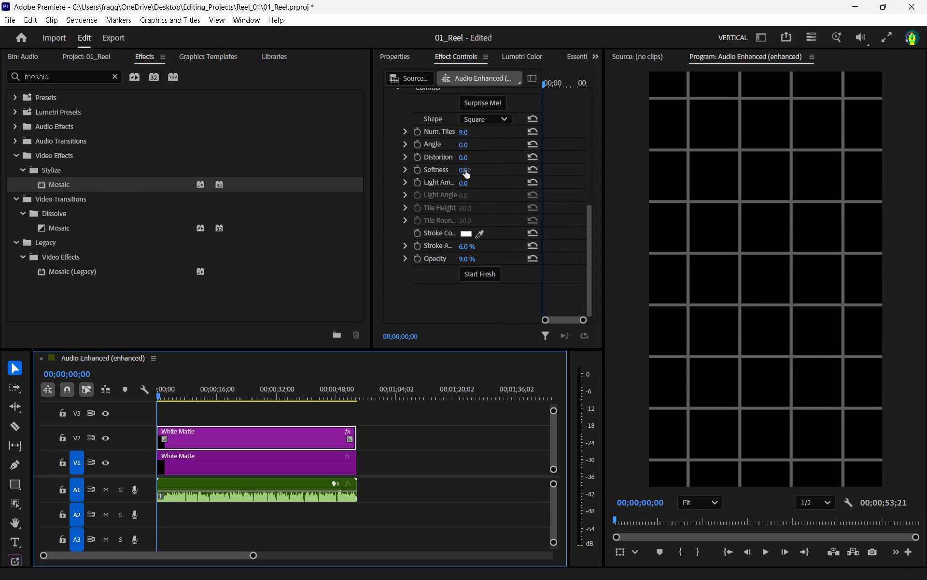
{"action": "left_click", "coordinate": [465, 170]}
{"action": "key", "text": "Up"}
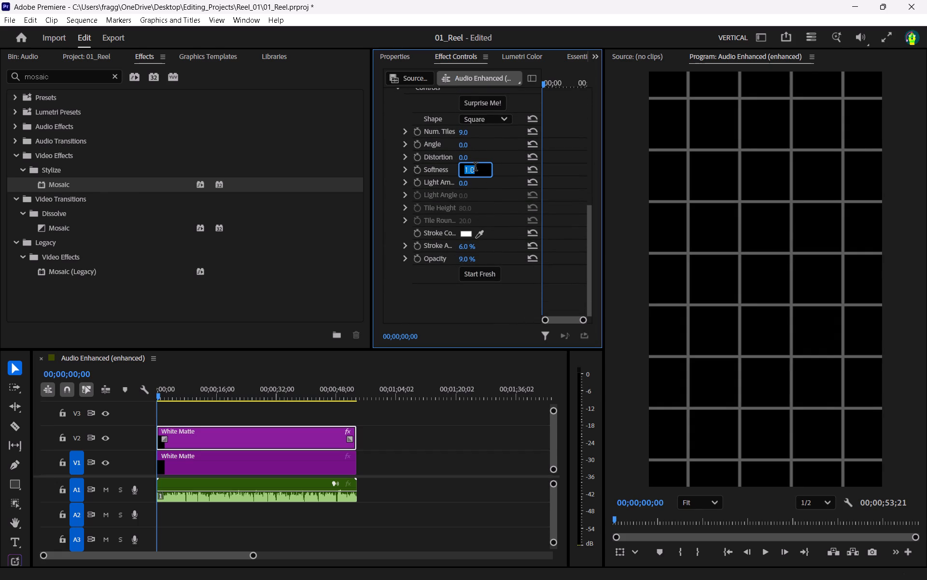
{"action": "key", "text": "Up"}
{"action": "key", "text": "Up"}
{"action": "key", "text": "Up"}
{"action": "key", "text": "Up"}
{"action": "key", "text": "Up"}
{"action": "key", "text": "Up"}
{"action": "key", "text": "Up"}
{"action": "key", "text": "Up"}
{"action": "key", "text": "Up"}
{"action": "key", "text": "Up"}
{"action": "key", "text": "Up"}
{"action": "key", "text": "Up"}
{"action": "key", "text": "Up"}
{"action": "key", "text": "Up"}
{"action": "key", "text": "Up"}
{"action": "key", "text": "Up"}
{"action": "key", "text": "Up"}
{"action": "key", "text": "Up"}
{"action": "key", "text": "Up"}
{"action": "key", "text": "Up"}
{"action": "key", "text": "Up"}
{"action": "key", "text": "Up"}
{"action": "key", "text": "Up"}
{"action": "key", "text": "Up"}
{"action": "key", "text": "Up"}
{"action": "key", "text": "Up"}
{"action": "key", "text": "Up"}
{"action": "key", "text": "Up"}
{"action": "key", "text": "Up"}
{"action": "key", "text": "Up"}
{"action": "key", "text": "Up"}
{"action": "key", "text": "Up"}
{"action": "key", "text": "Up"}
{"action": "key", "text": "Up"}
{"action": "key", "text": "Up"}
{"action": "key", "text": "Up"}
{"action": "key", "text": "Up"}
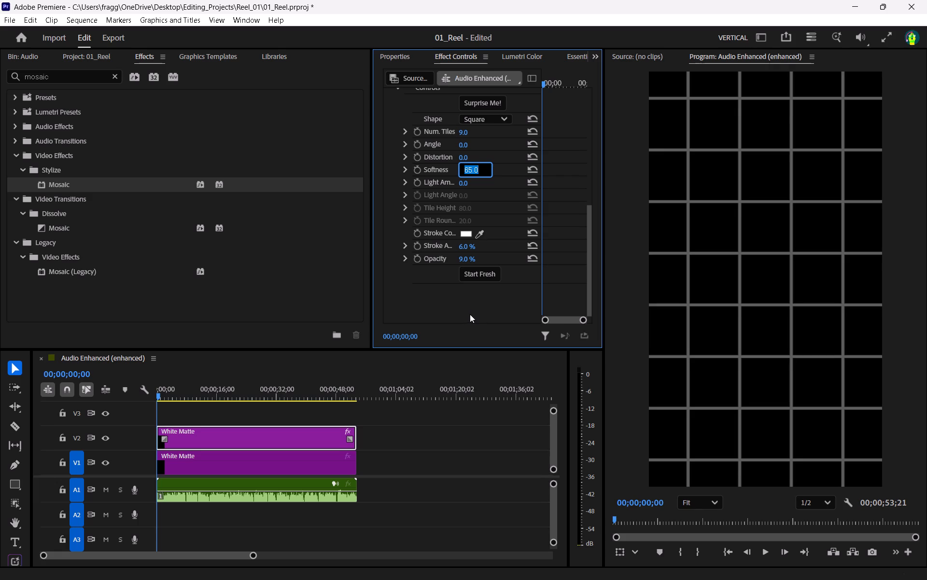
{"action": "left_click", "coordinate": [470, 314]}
Set the Mosaic effect's Softness back to 0.
{"action": "left_click", "coordinate": [468, 170]}
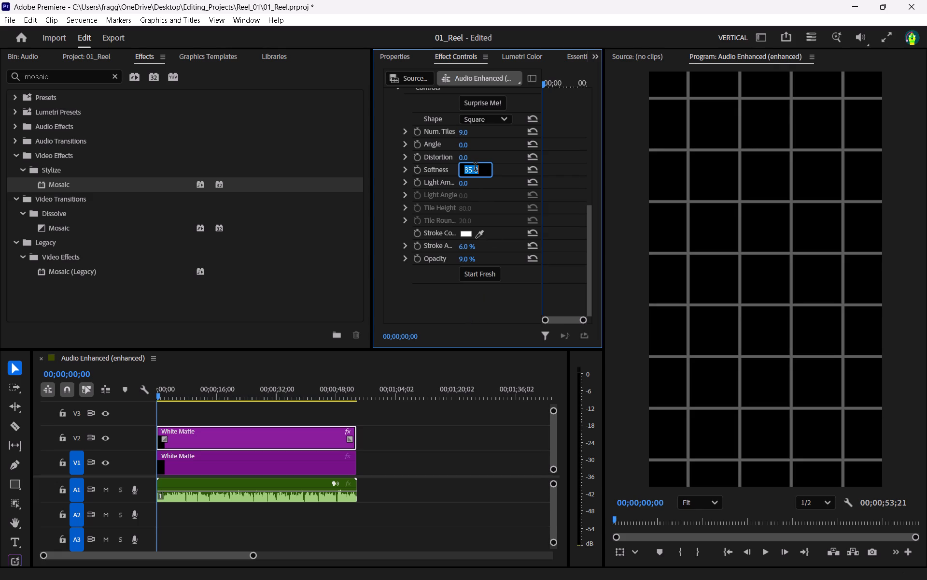
{"action": "left_click", "coordinate": [475, 168]}
{"action": "left_click", "coordinate": [489, 168]}
{"action": "left_click", "coordinate": [500, 168]}
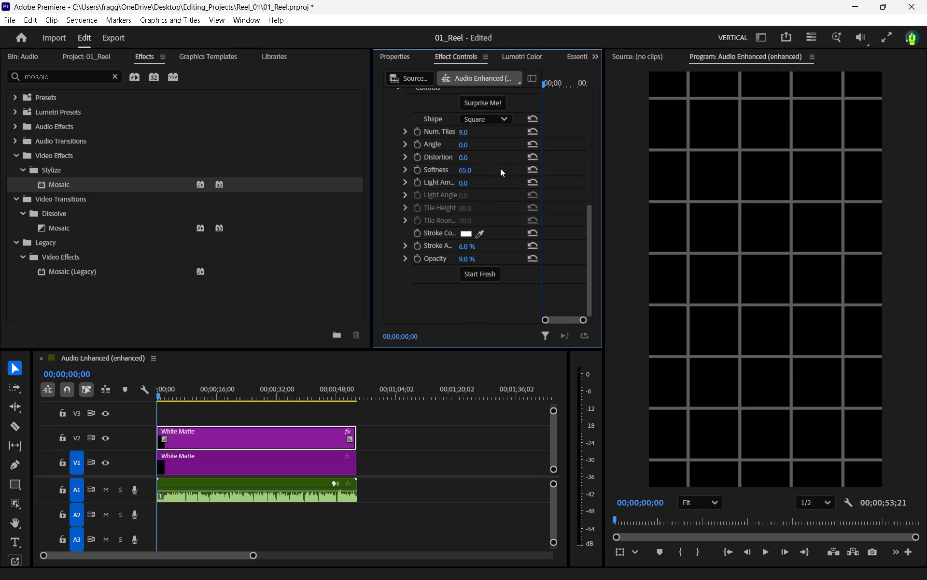
{"action": "left_click_drag", "start_coordinate": [464, 171], "coordinate": [450, 172]}
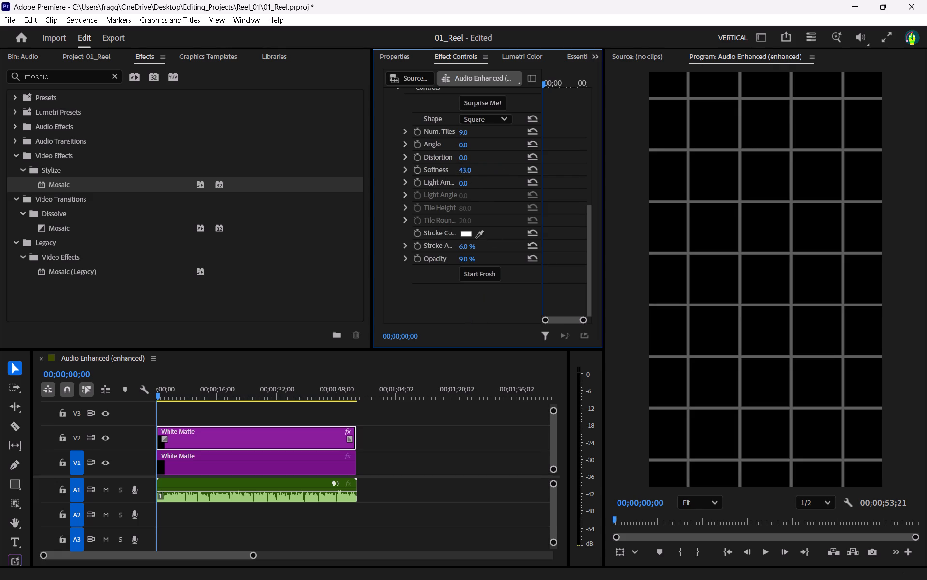
{"action": "left_click_drag", "start_coordinate": [450, 172], "coordinate": [365, 190]}
{"action": "left_click", "coordinate": [465, 315]}
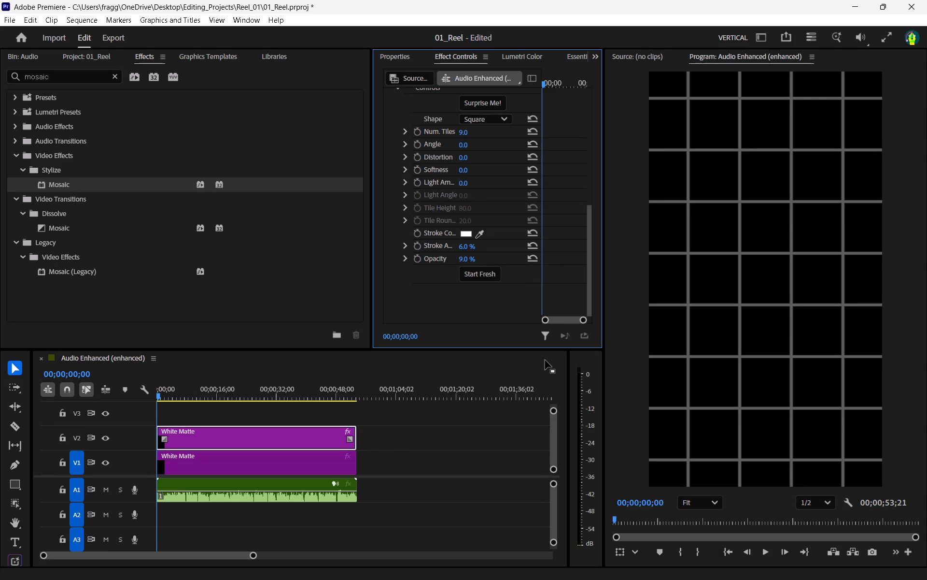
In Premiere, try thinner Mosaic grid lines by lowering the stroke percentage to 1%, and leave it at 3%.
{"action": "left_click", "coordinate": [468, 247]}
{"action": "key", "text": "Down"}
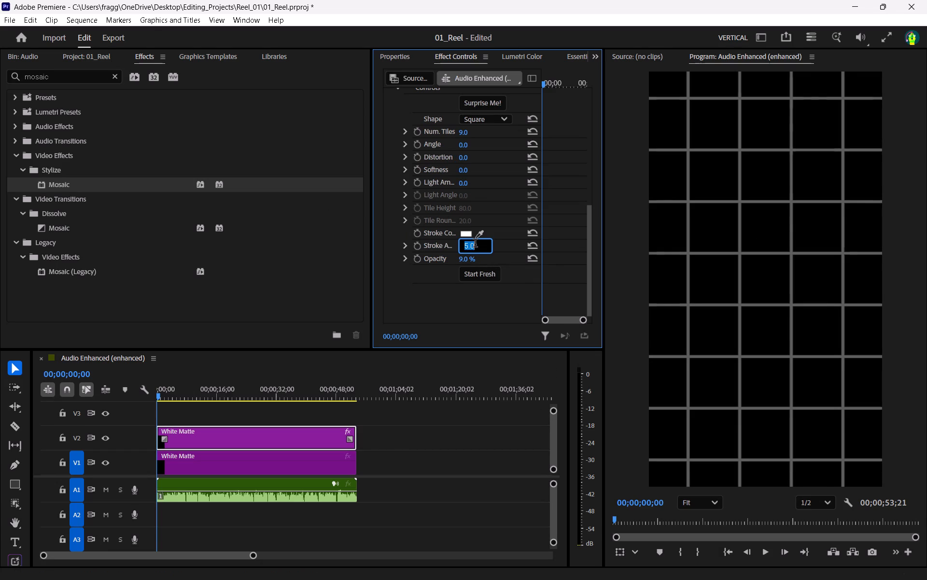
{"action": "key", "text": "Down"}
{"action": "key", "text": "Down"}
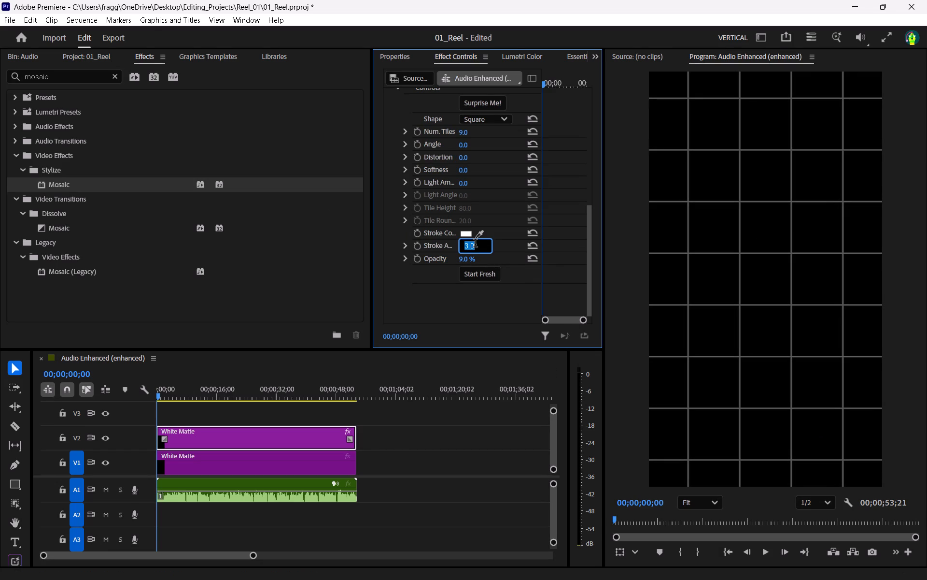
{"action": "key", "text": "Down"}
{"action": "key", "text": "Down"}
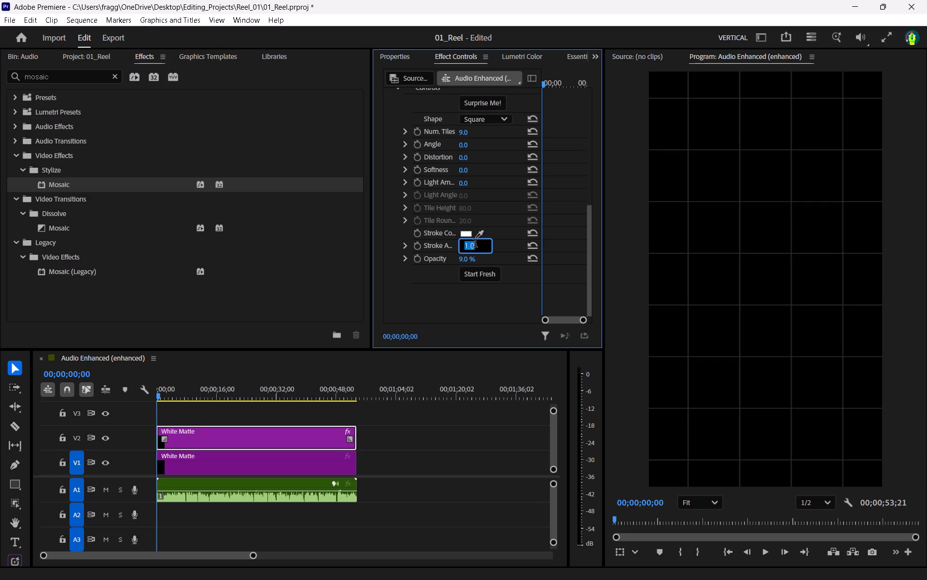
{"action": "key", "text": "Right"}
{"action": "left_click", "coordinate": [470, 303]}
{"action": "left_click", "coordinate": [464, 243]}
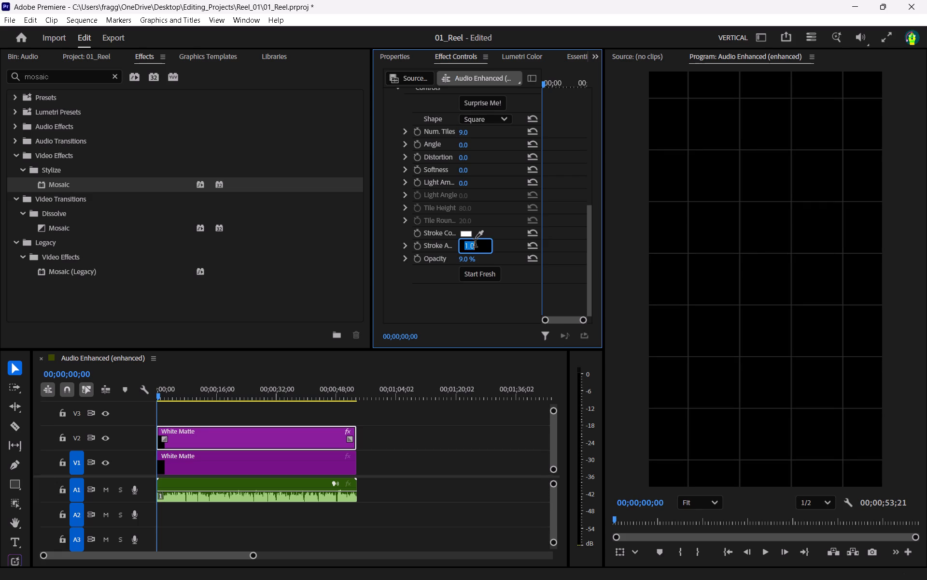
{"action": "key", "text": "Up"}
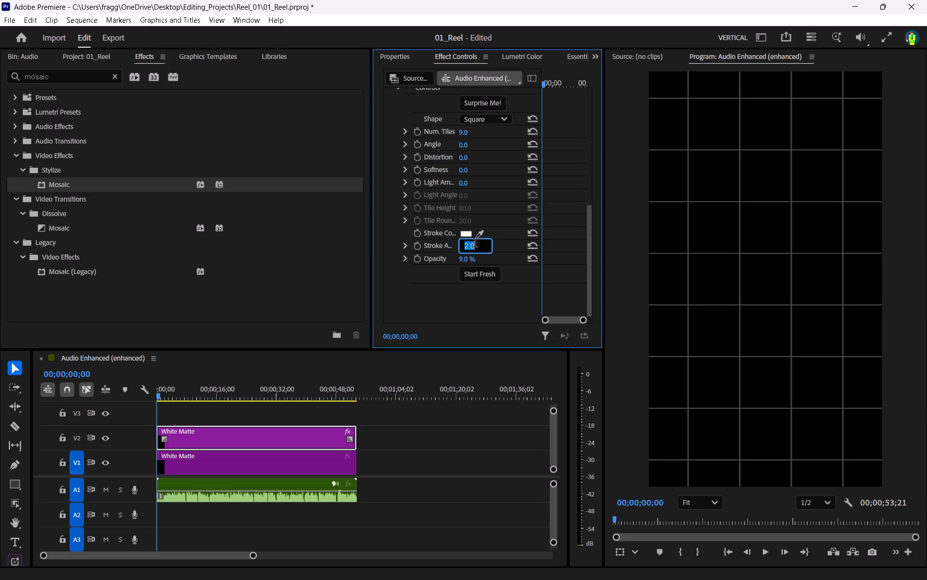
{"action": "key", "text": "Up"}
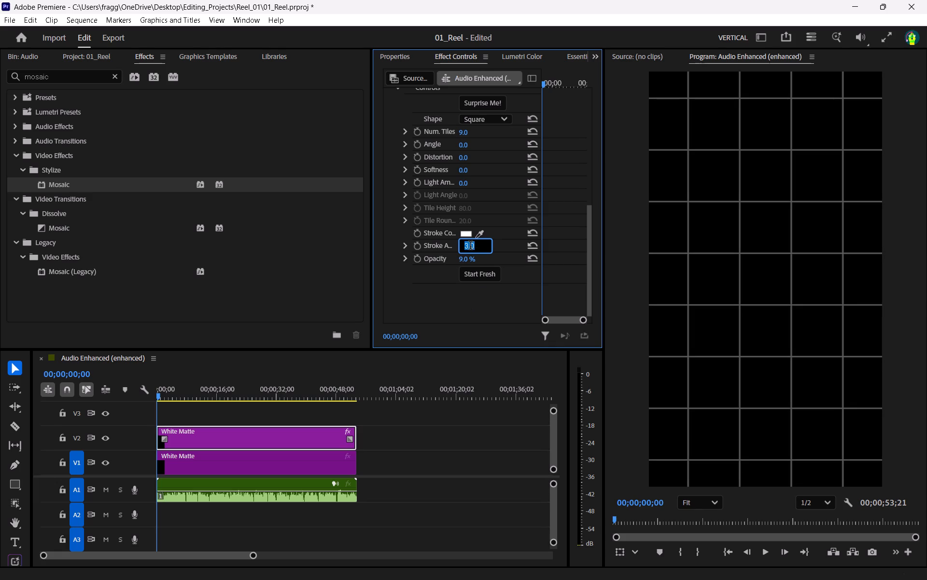
Set the Mosaic effect's own Opacity to 3% for fainter grid lines.
{"action": "left_click", "coordinate": [463, 260]}
{"action": "key", "text": "Down"}
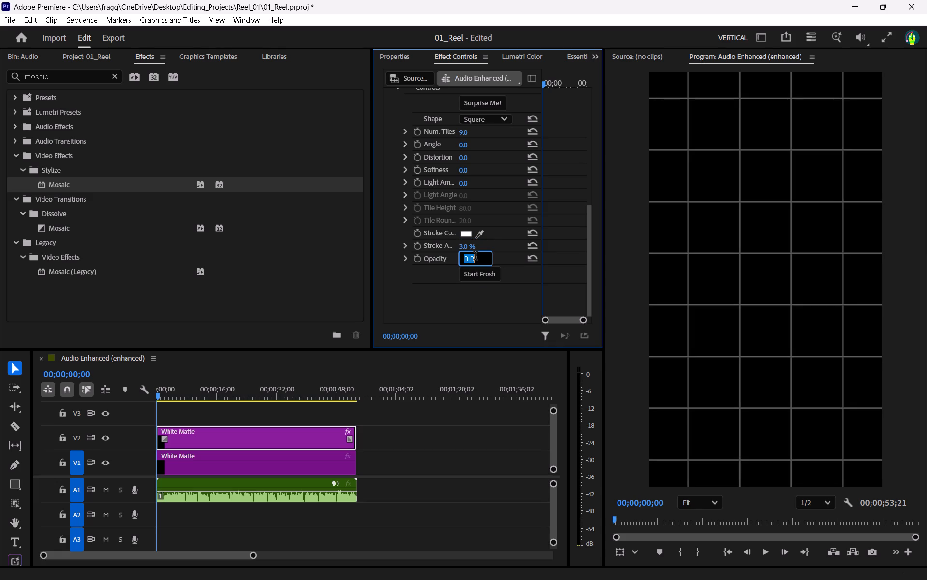
{"action": "key", "text": "Down"}
{"action": "key", "text": "Down"}
{"action": "key", "text": "Down"}
{"action": "key", "text": "Down"}
{"action": "key", "text": "Down"}
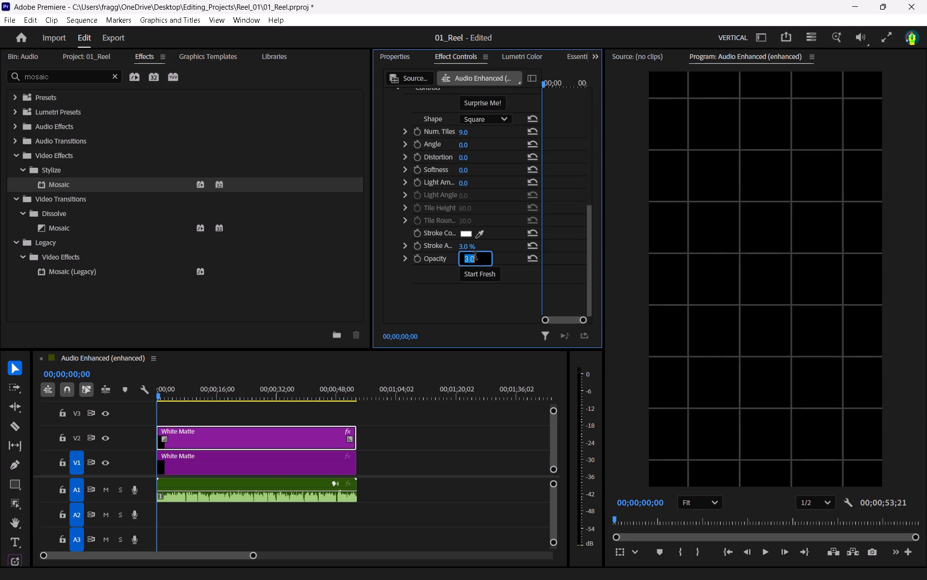
Set the Mosaic effect's stroke percentage to 2% for thinner grid lines.
{"action": "left_click", "coordinate": [470, 247]}
{"action": "key", "text": "Down"}
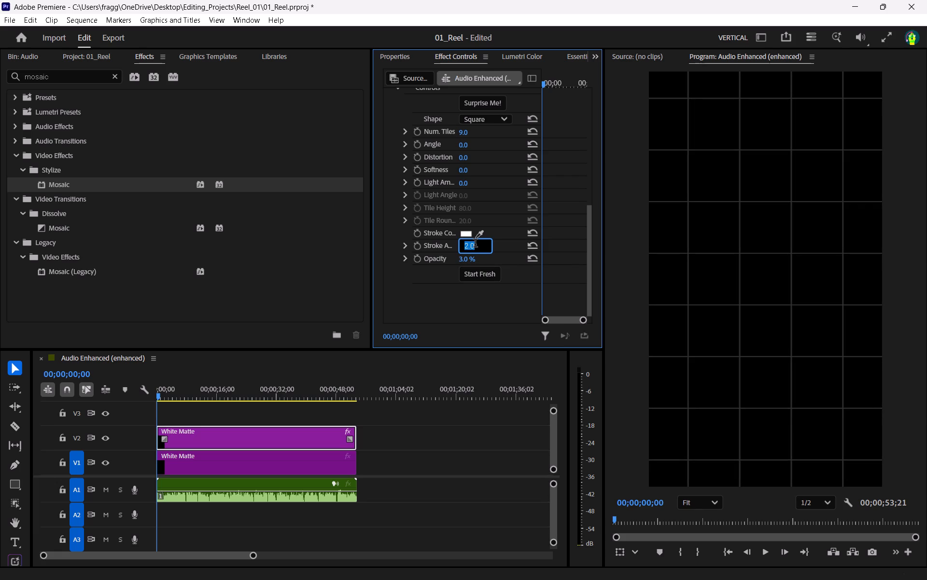
{"action": "left_click", "coordinate": [475, 313]}
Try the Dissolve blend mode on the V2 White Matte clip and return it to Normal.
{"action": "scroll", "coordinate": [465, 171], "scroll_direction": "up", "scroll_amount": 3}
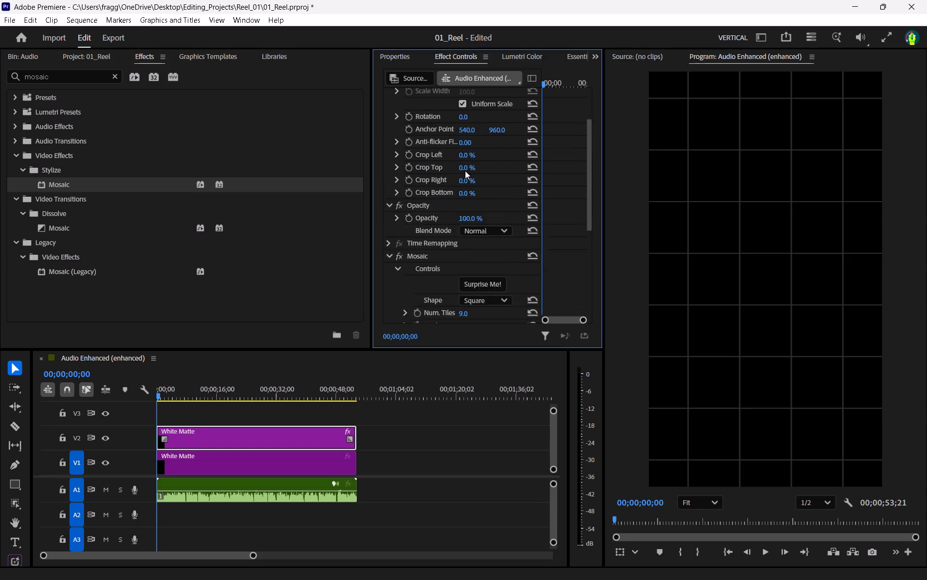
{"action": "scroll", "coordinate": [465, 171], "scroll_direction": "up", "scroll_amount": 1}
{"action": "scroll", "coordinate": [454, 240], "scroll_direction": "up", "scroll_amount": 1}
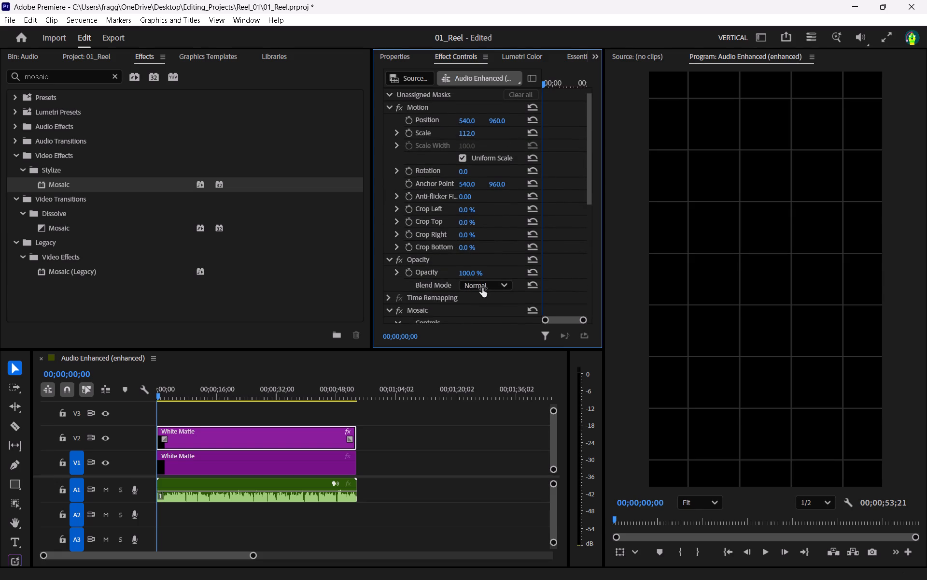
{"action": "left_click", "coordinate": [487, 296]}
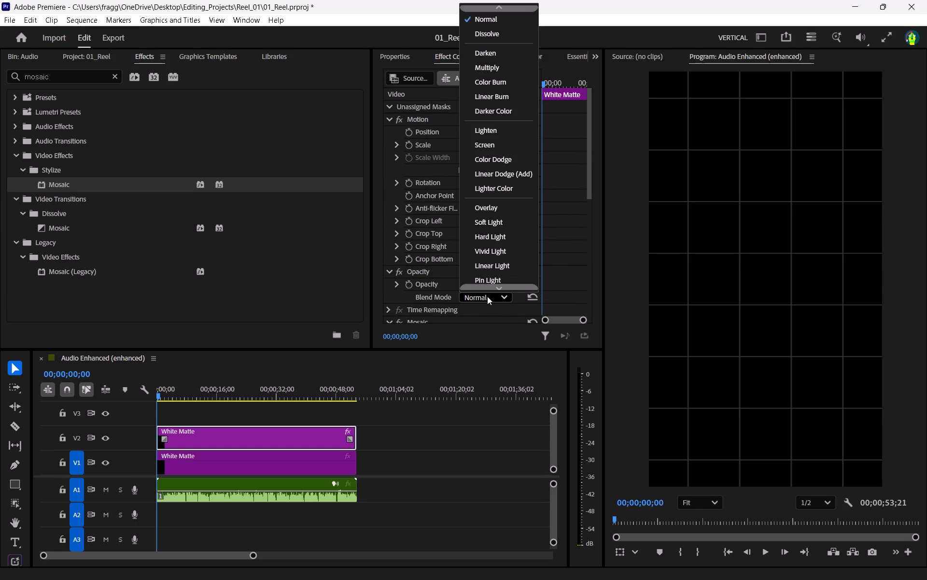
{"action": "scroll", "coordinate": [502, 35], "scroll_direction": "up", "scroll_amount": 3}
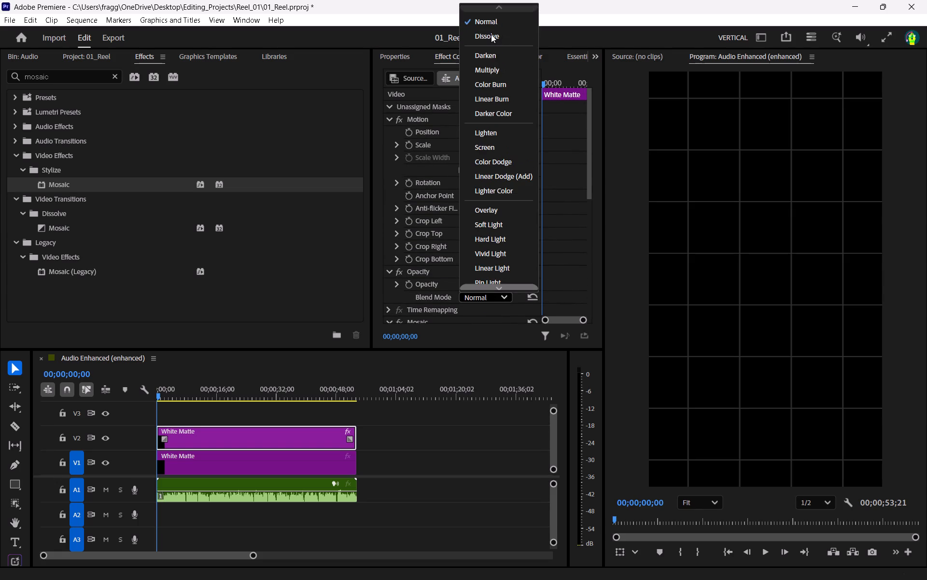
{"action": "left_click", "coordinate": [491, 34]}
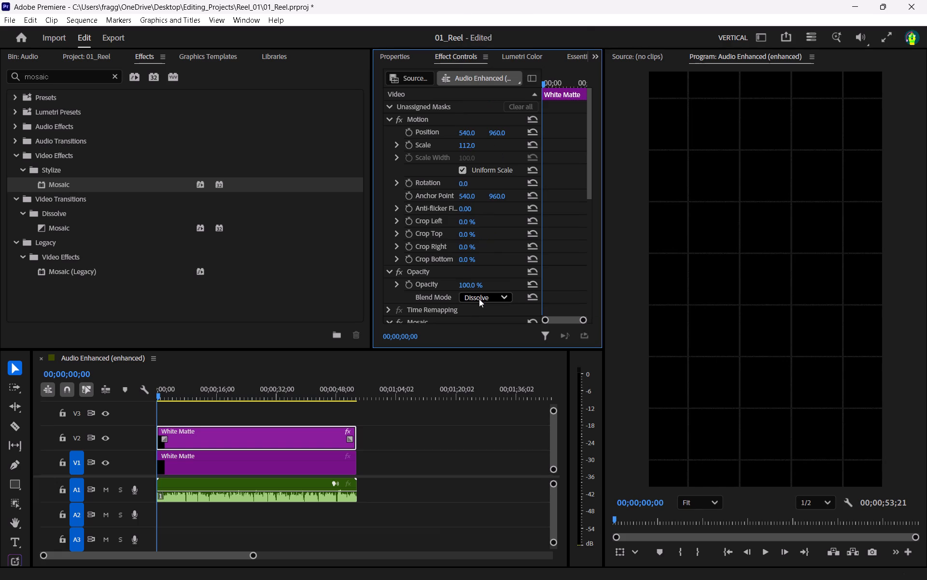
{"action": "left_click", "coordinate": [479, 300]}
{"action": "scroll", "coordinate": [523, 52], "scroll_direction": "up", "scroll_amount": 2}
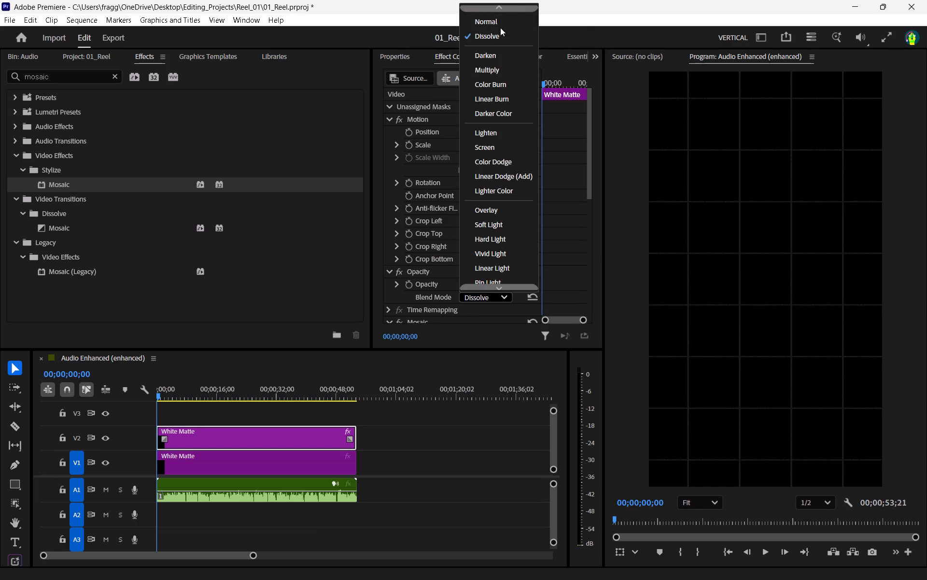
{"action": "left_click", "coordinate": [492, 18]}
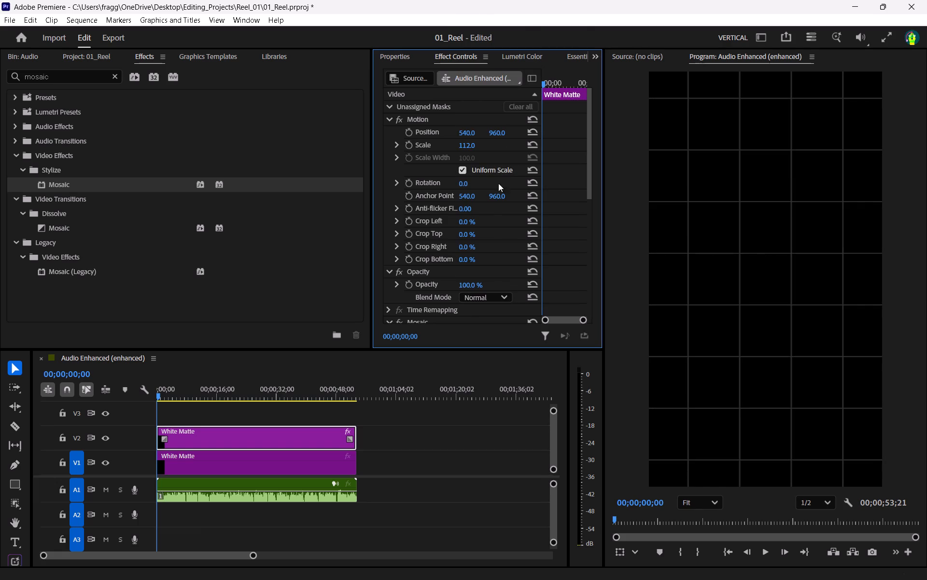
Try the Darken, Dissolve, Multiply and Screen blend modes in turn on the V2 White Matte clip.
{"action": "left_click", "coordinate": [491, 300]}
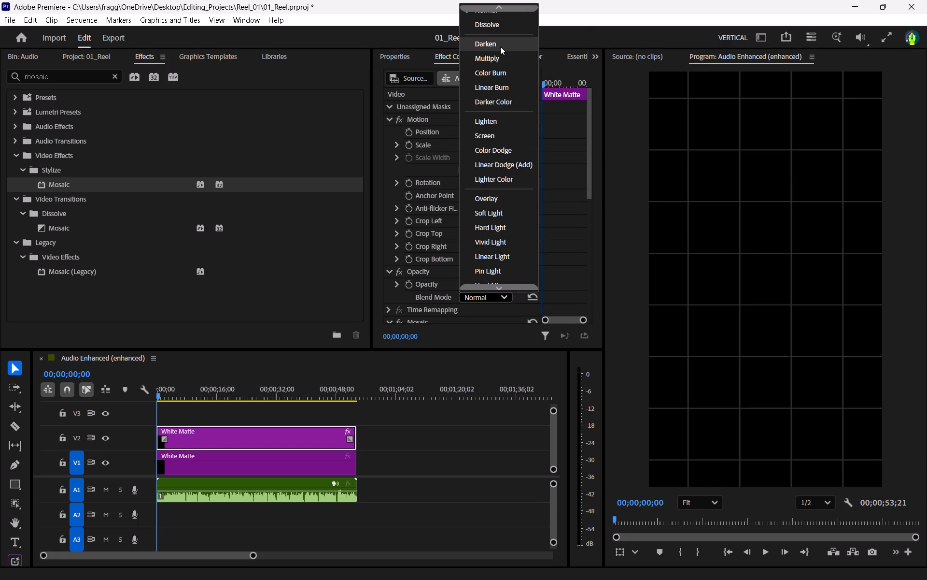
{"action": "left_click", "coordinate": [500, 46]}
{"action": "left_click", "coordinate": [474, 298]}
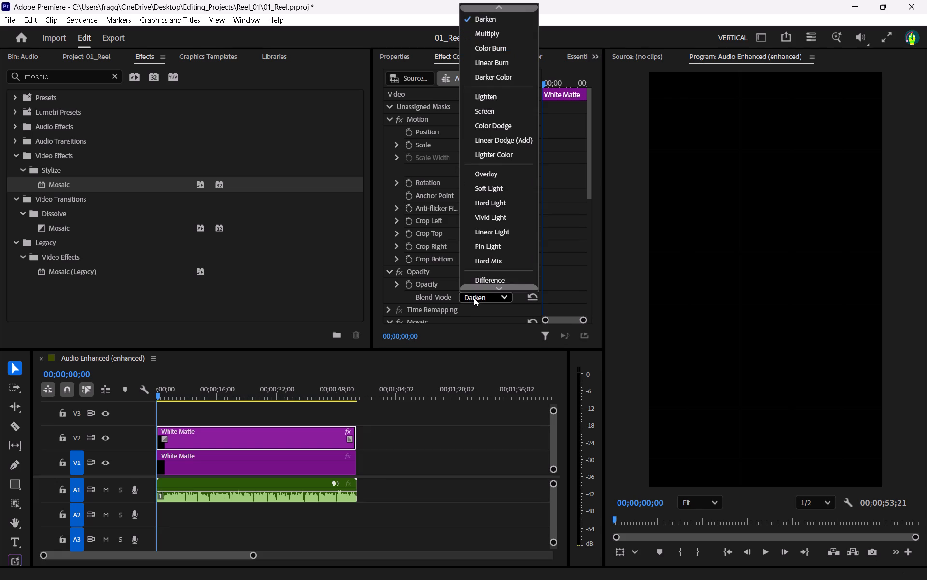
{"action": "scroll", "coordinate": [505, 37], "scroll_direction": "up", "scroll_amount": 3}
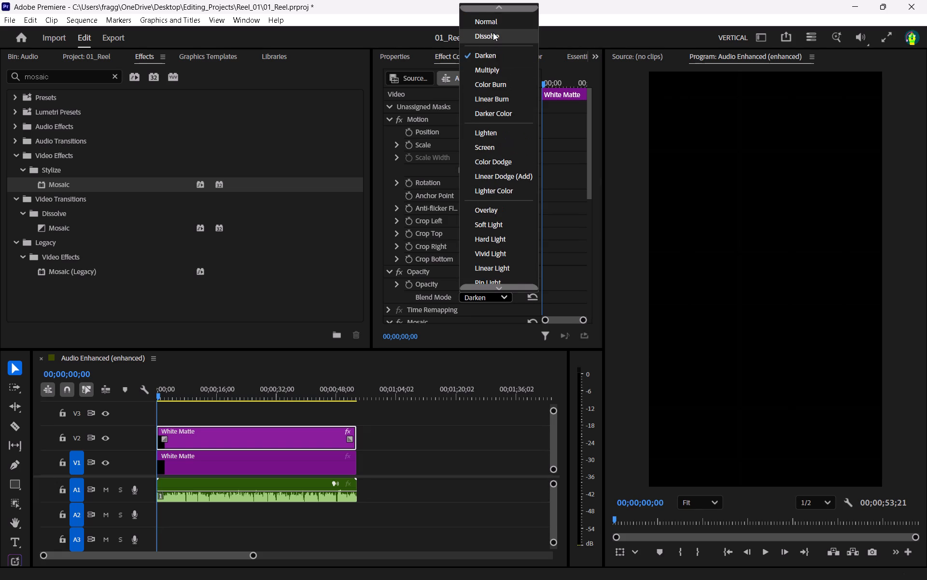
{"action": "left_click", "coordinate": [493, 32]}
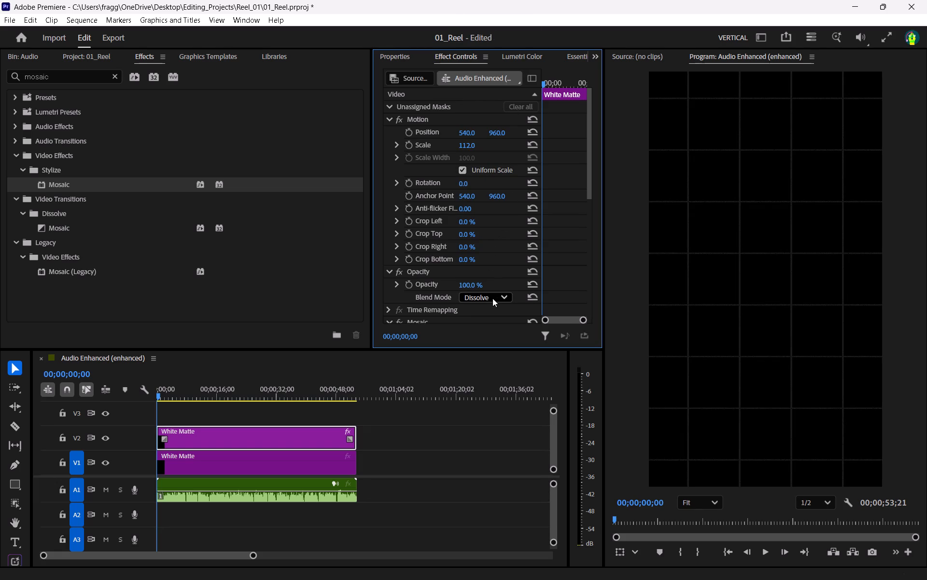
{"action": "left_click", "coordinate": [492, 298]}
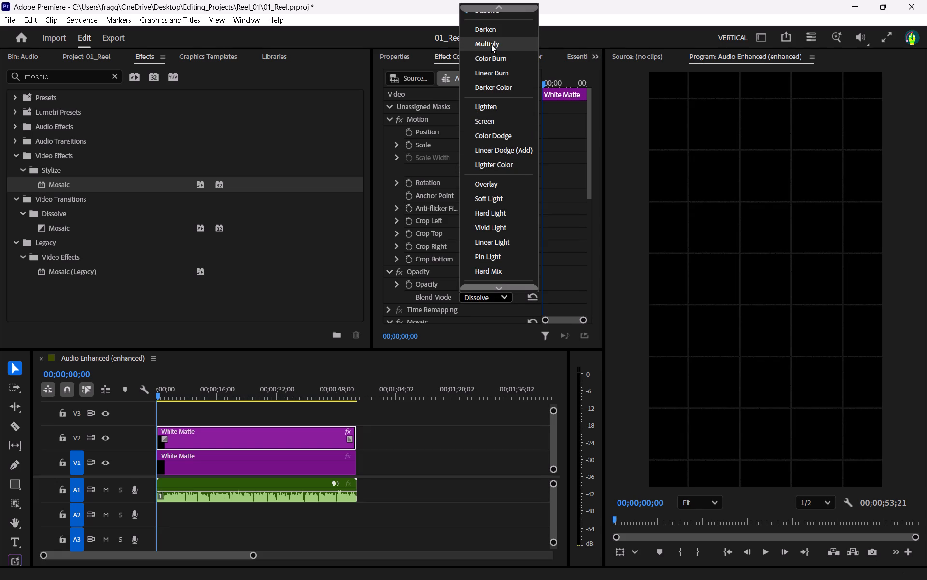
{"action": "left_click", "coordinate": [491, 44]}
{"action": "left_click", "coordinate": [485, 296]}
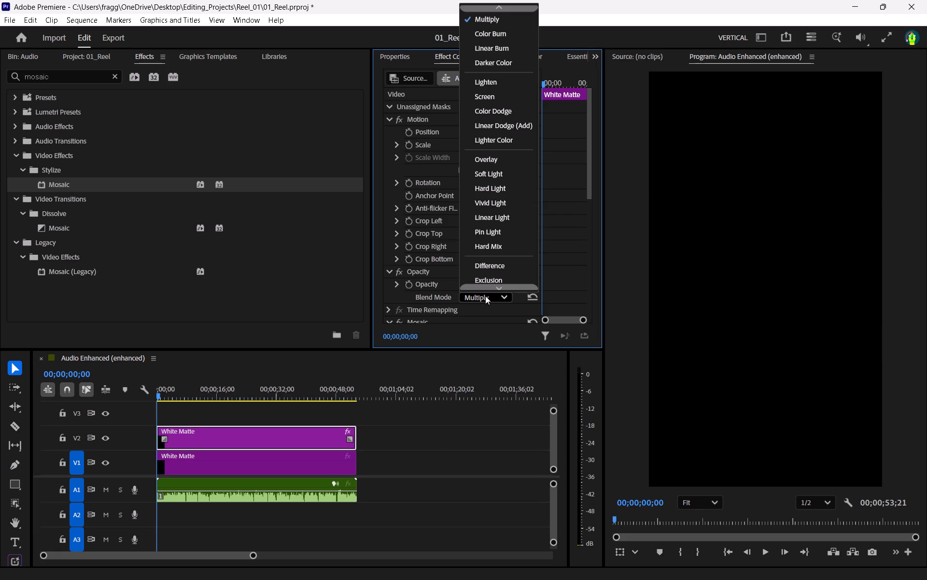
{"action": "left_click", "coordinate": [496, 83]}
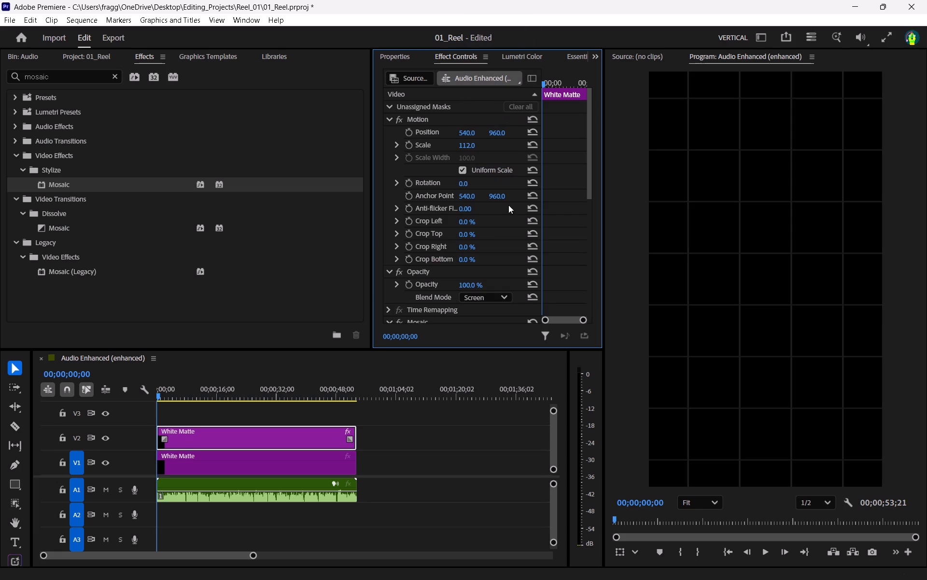
Set the V2 White Matte clip's blend mode to Dissolve.
{"action": "left_click", "coordinate": [501, 300]}
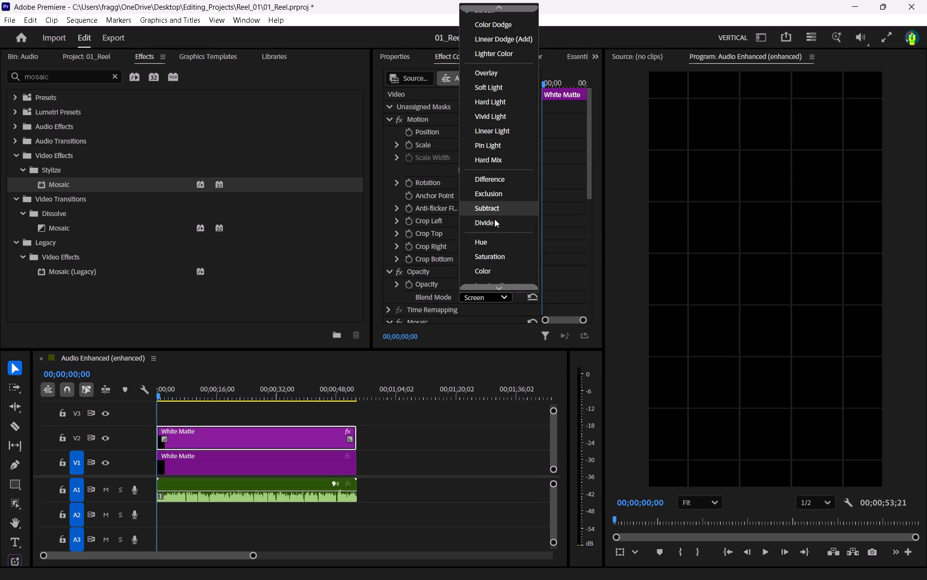
{"action": "scroll", "coordinate": [495, 257], "scroll_direction": "up", "scroll_amount": 1}
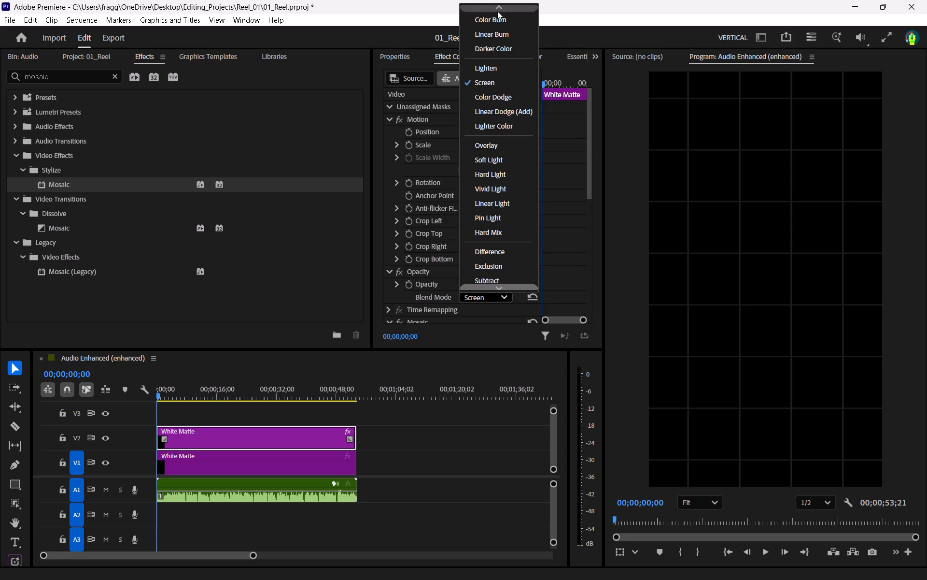
{"action": "scroll", "coordinate": [495, 37], "scroll_direction": "up", "scroll_amount": 5}
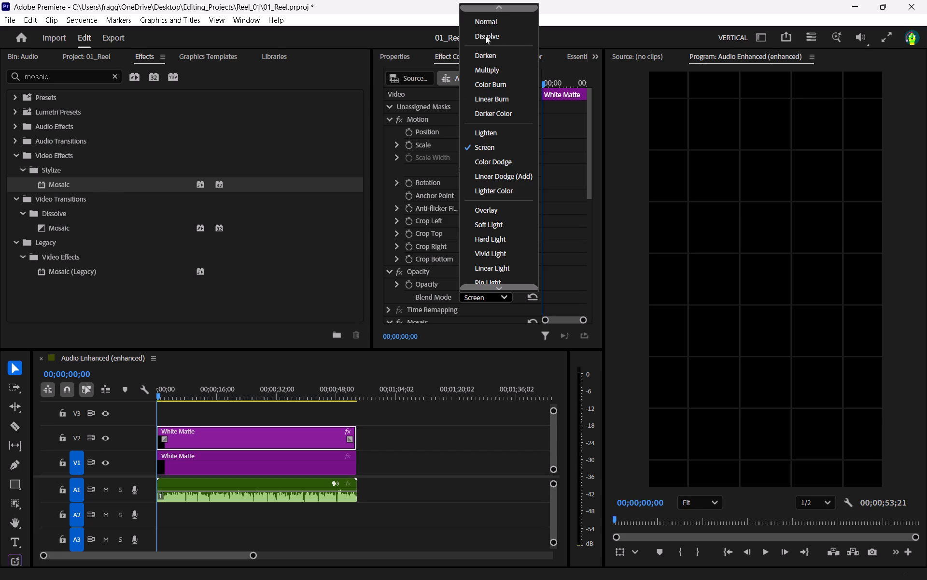
{"action": "left_click", "coordinate": [485, 36]}
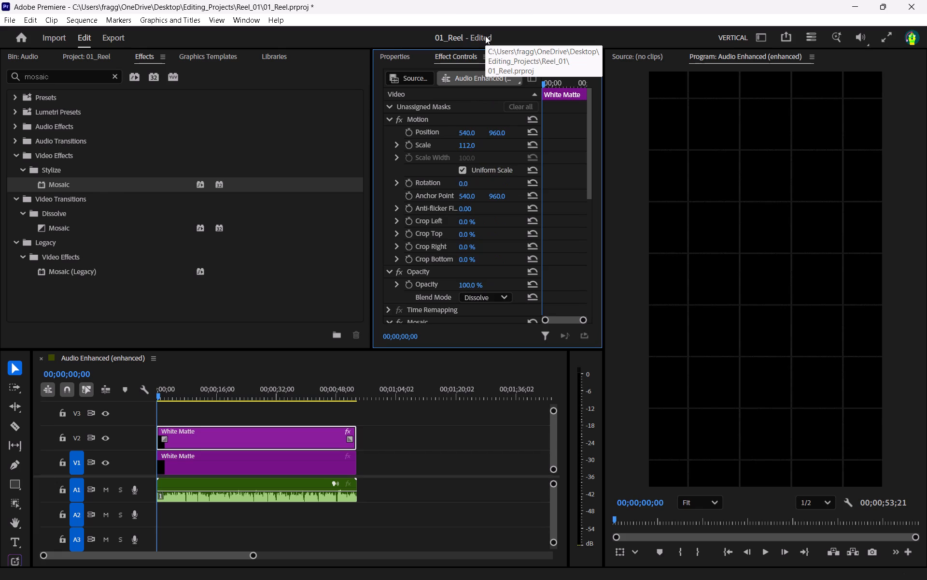
{"action": "left_click", "coordinate": [476, 333]}
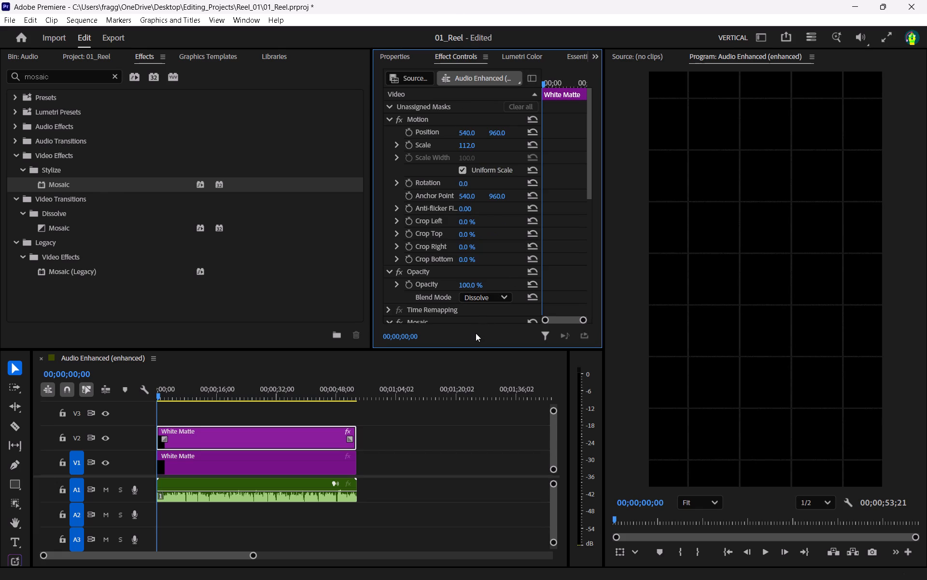
{"action": "left_click", "coordinate": [482, 368]}
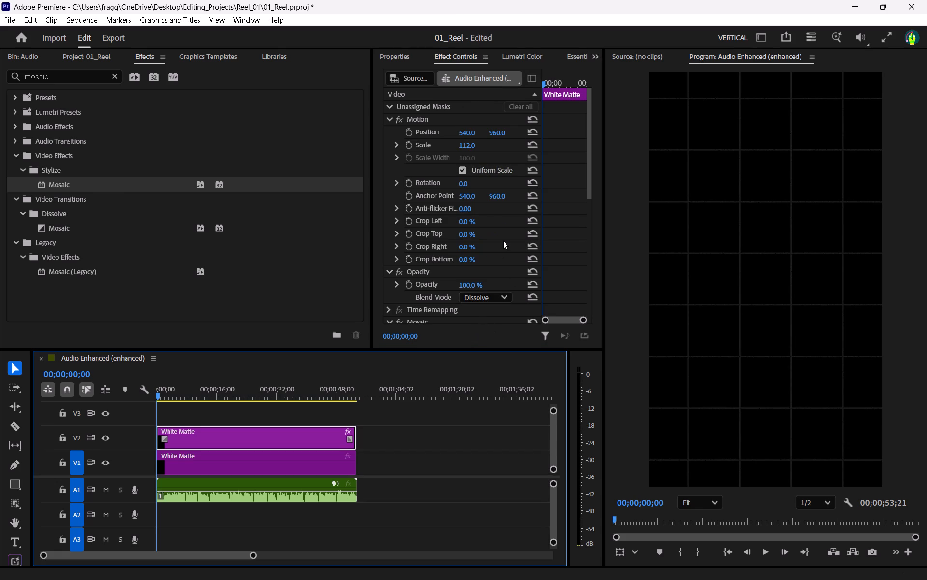
Play the first seconds of the sequence with no clip selected to check the grid in motion, and reselect the V2 White Matte clip.
{"action": "scroll", "coordinate": [503, 241], "scroll_direction": "up", "scroll_amount": 3}
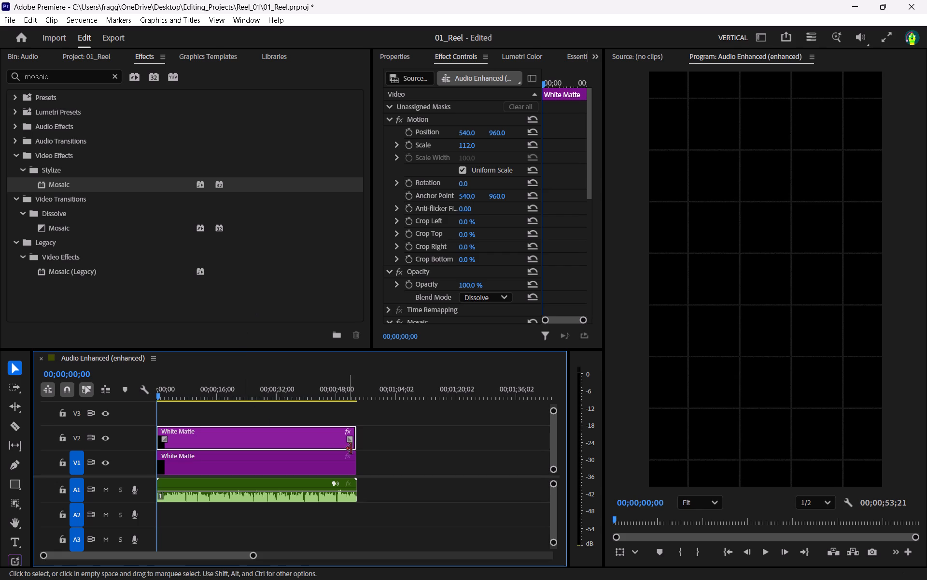
{"action": "left_click", "coordinate": [415, 448]}
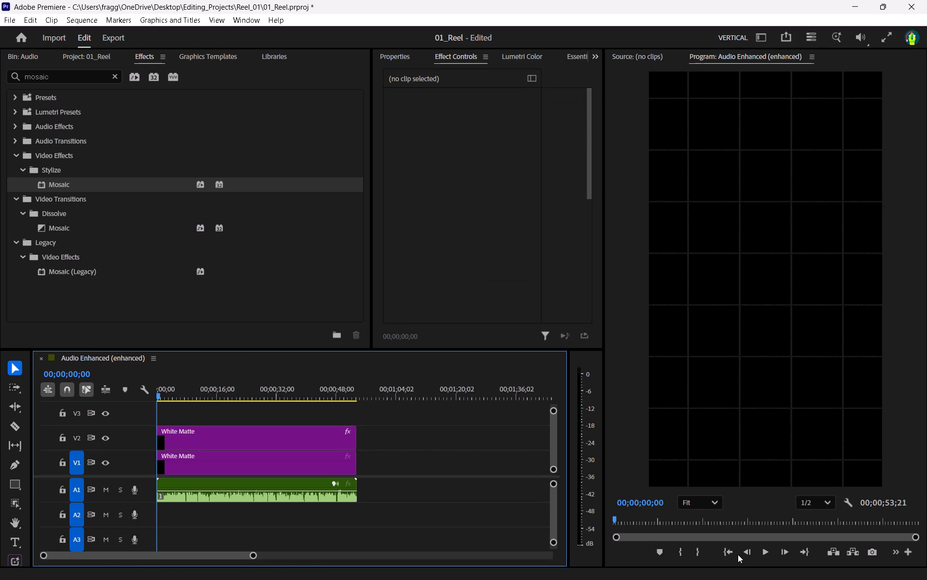
{"action": "left_click", "coordinate": [765, 548]}
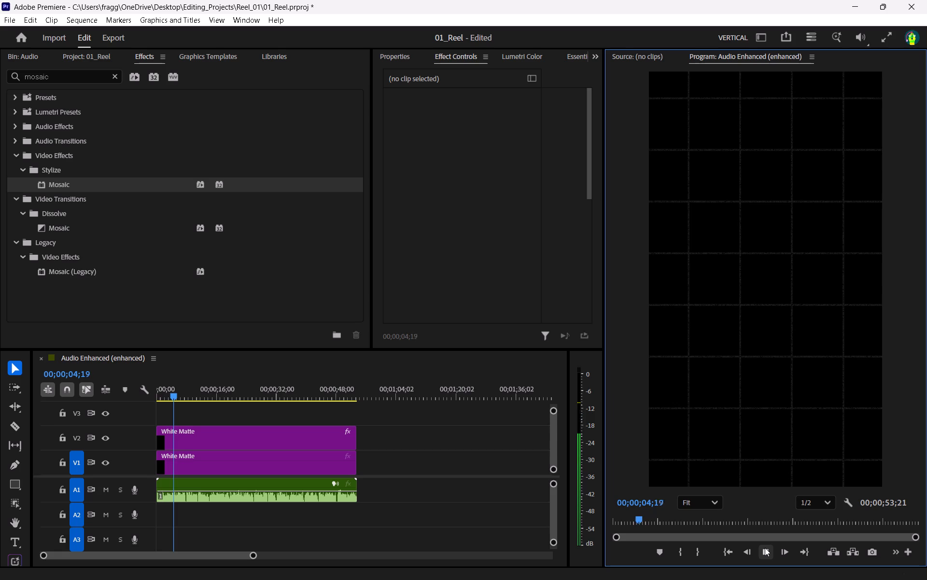
{"action": "left_click", "coordinate": [765, 548]}
{"action": "left_click", "coordinate": [318, 435]}
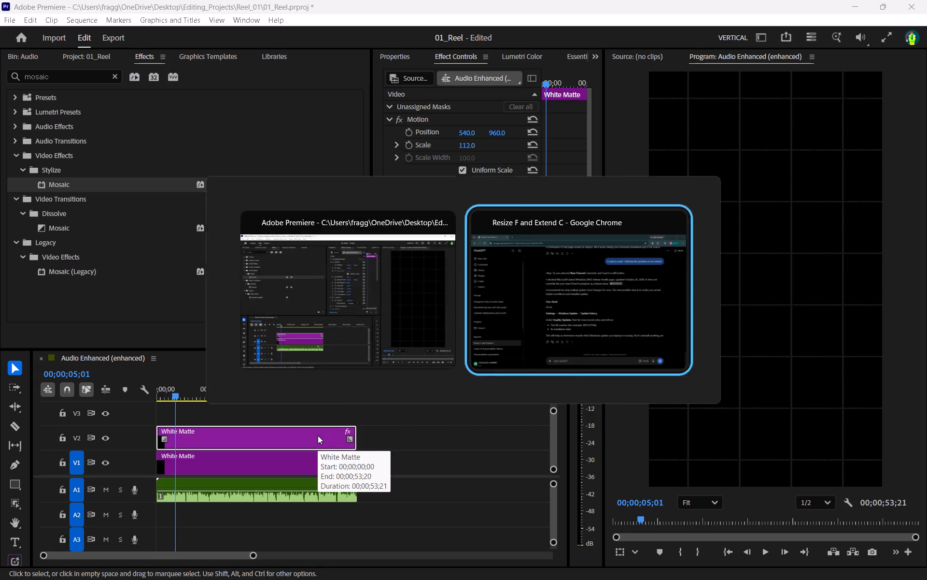
Switch to Google Chrome and open YouTube in a new tab.
{"action": "left_click", "coordinate": [173, 7]}
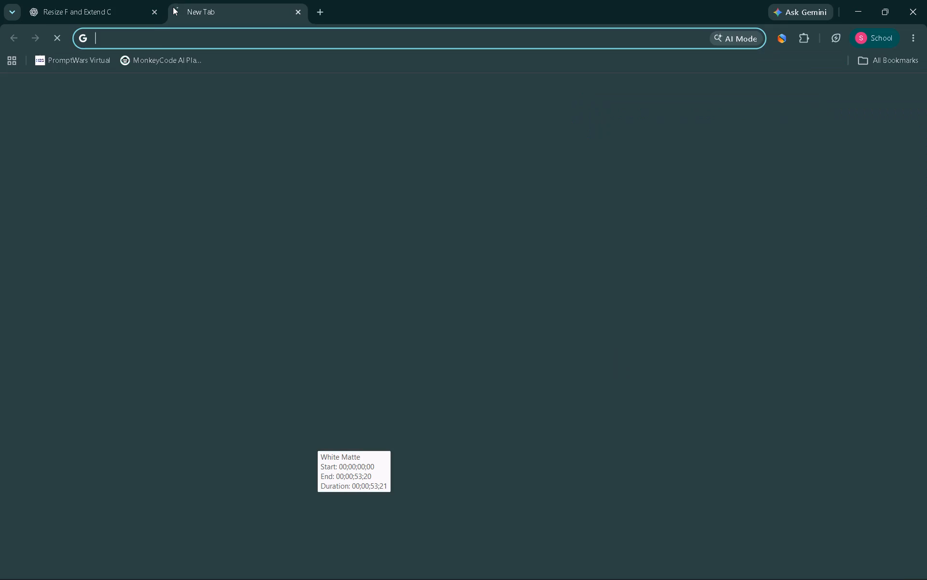
{"action": "type", "text": "youtu"}
{"action": "key", "text": "Return"}
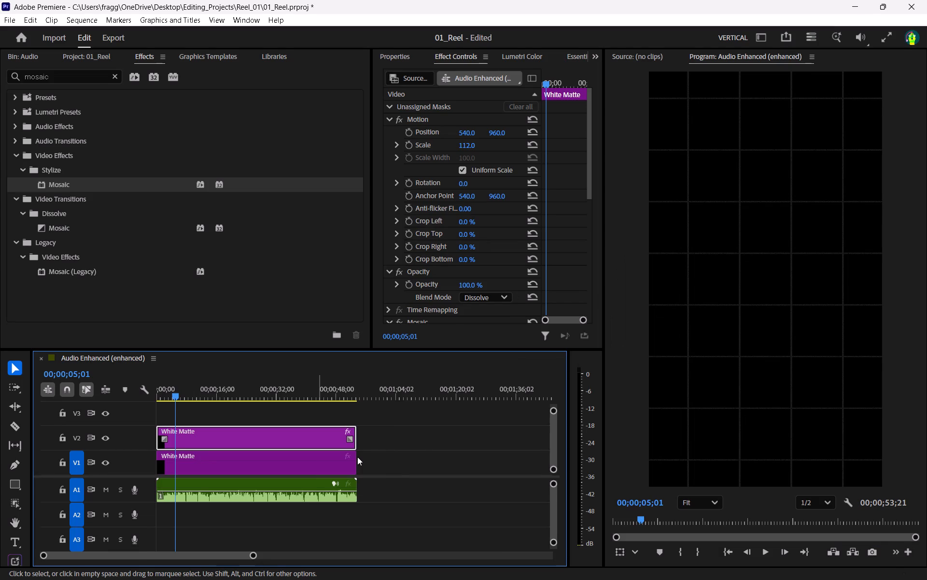
{"action": "left_click", "coordinate": [590, 379]}
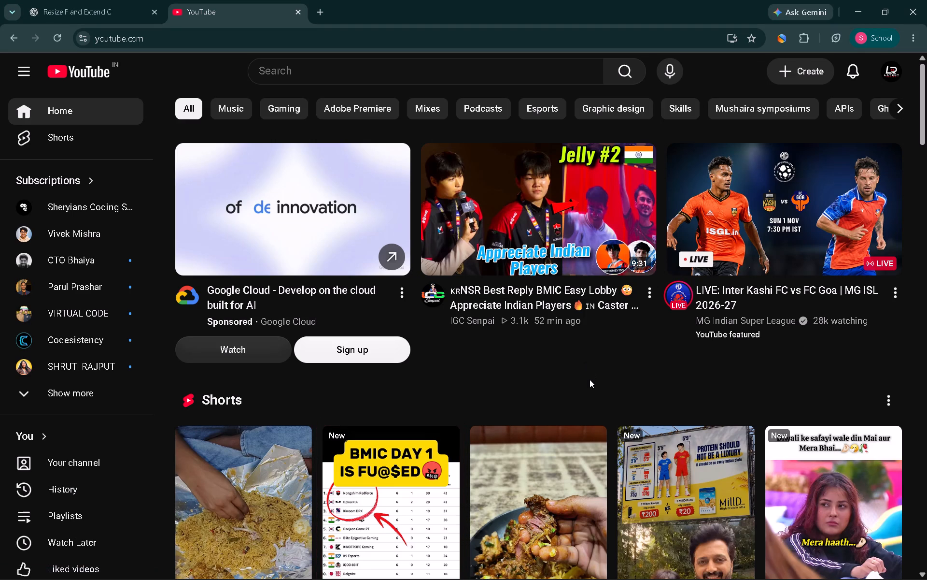
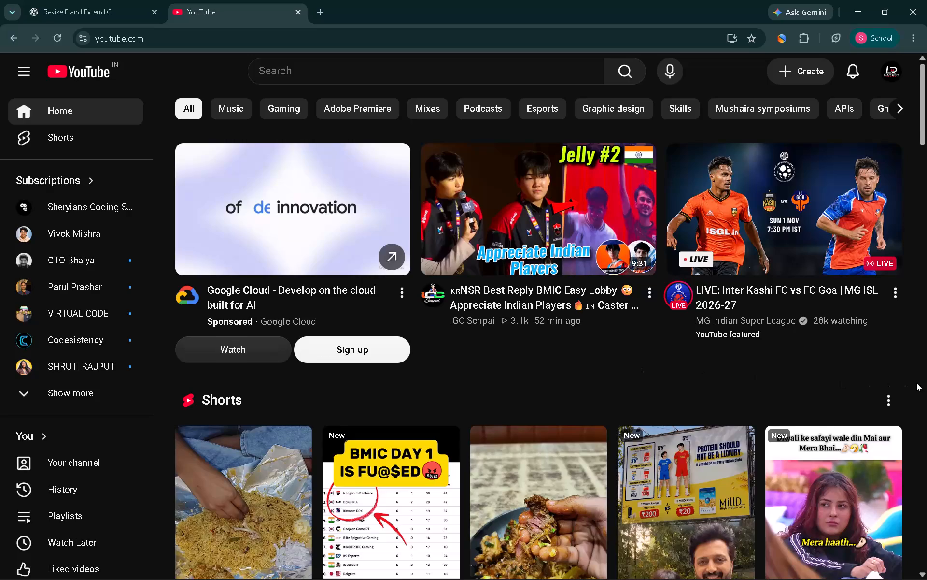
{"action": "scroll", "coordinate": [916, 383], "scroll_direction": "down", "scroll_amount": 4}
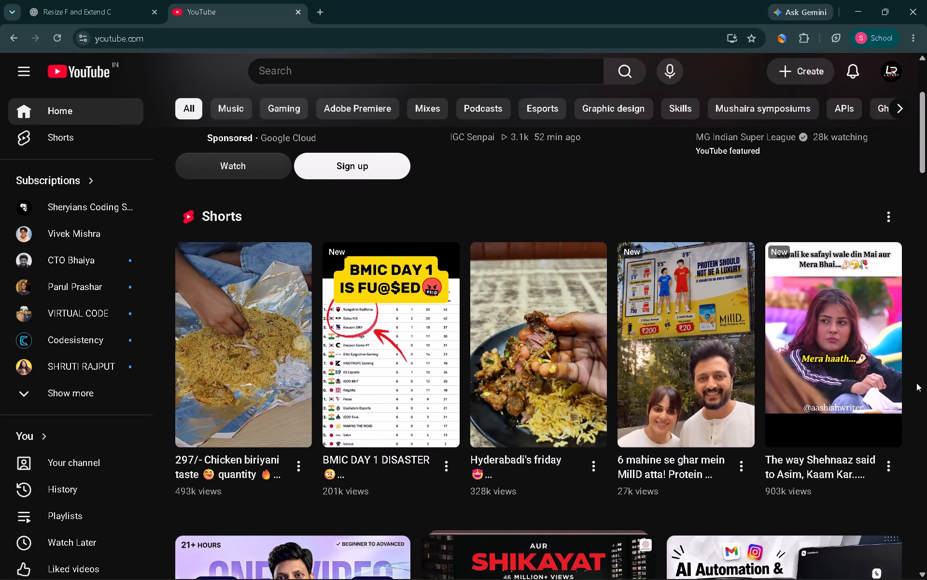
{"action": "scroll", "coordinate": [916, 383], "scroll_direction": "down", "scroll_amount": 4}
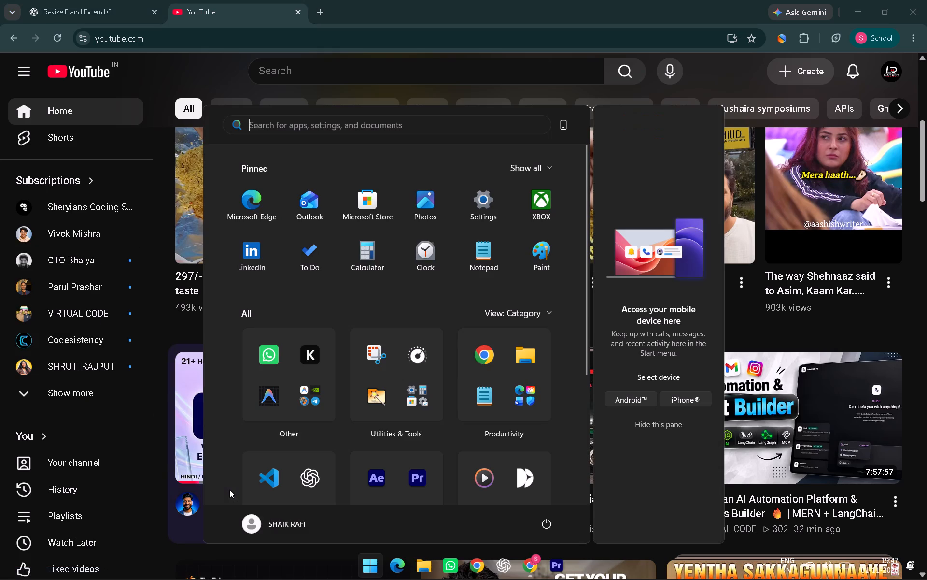
Open Notepad to view the saved list of editing course links.
{"action": "key", "text": "n"}
{"action": "key", "text": "BackSpace"}
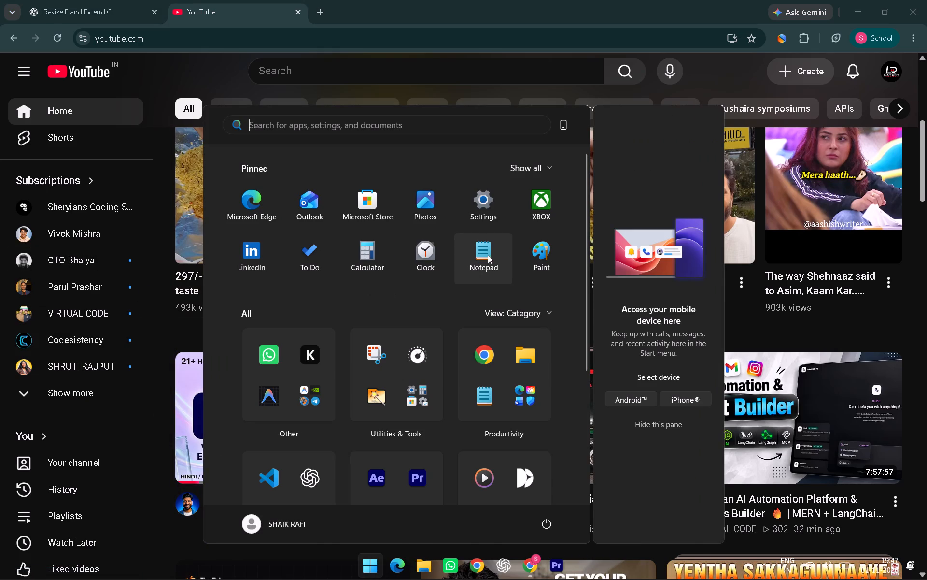
{"action": "left_click", "coordinate": [488, 255]}
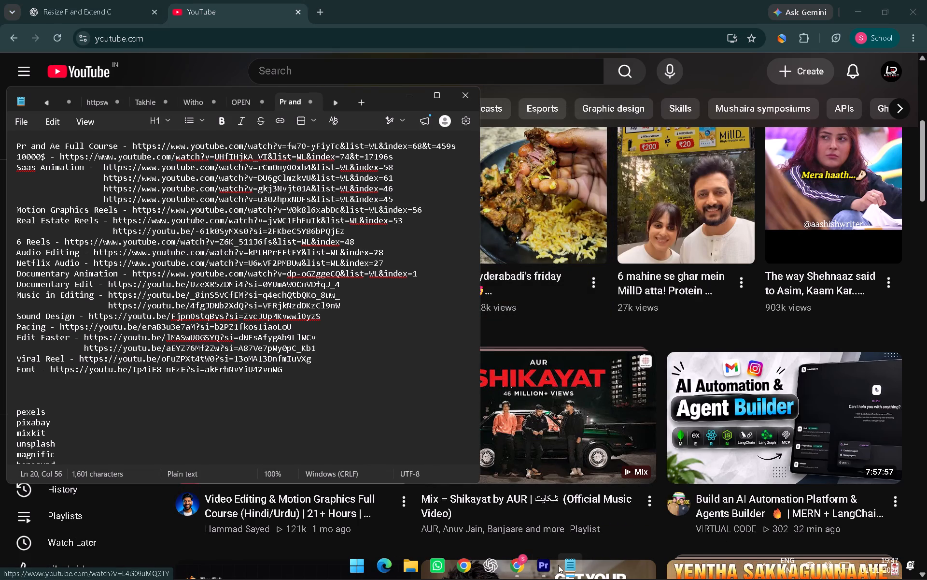
Pin Adobe Premiere Pro 2026 to the Windows taskbar and return to the YouTube page in Chrome.
{"action": "right_click", "coordinate": [549, 564]}
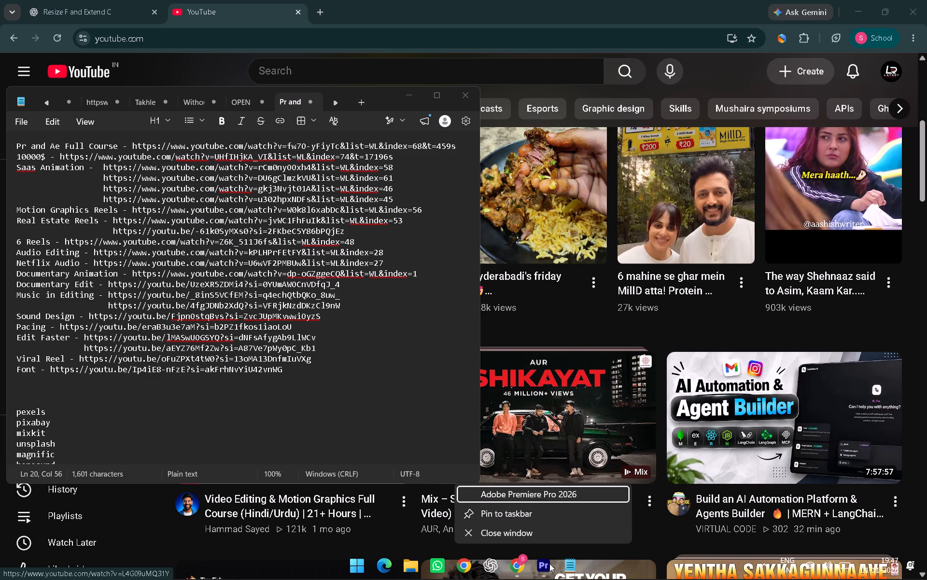
{"action": "left_click", "coordinate": [531, 513]}
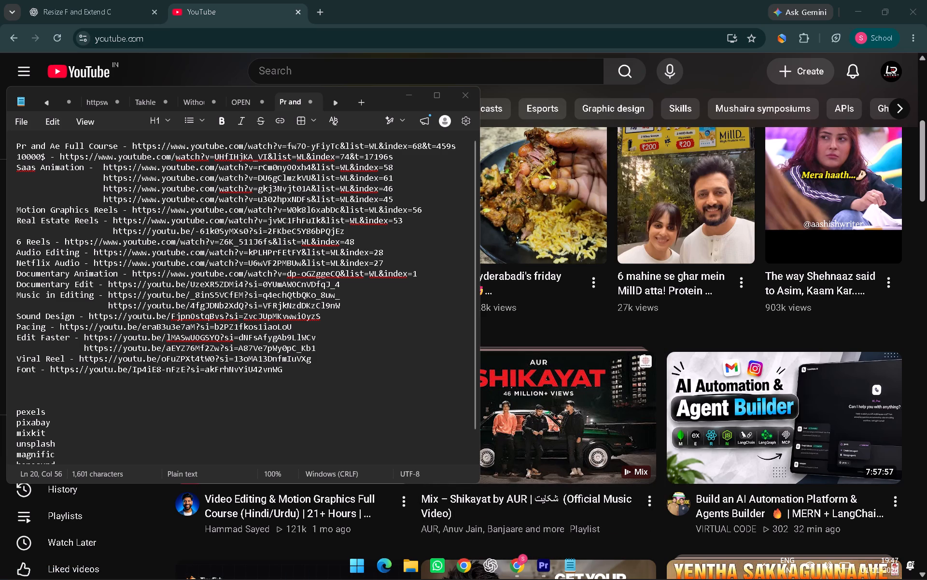
{"action": "left_click", "coordinate": [717, 77]}
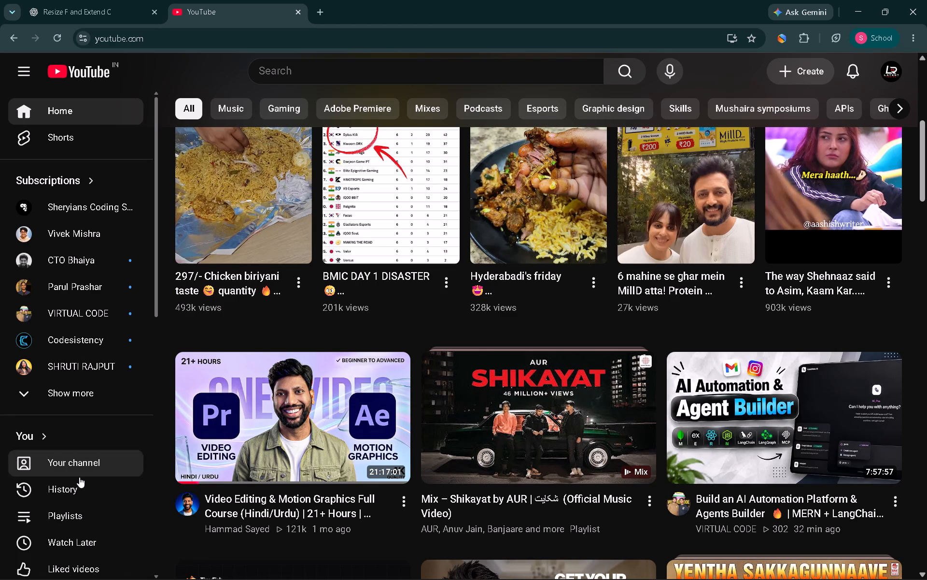
Find The Ultimate Premiere Pro Reel Editing Course | 6 Reels From Scratch in the YouTube watch history and open it.
{"action": "left_click", "coordinate": [68, 492]}
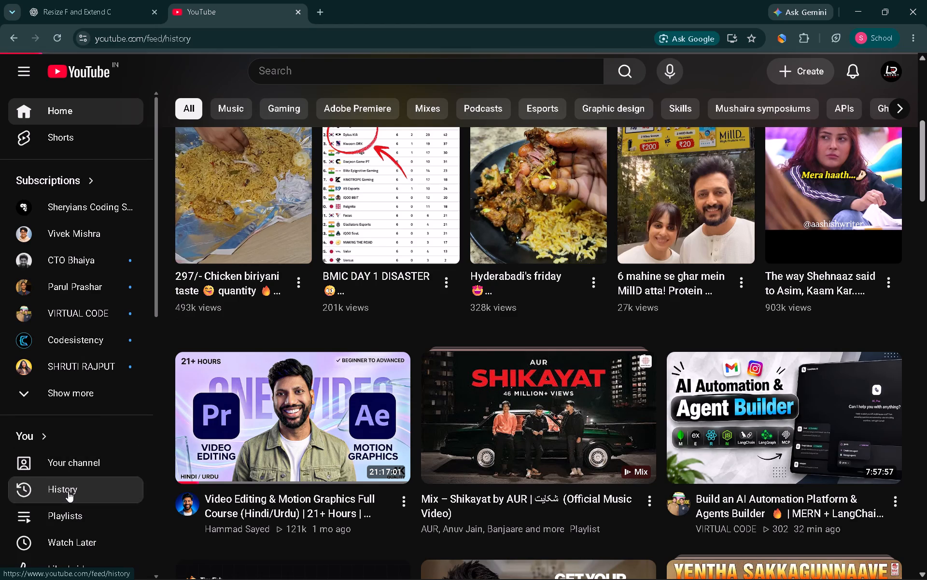
{"action": "scroll", "coordinate": [630, 417], "scroll_direction": "down", "scroll_amount": 10}
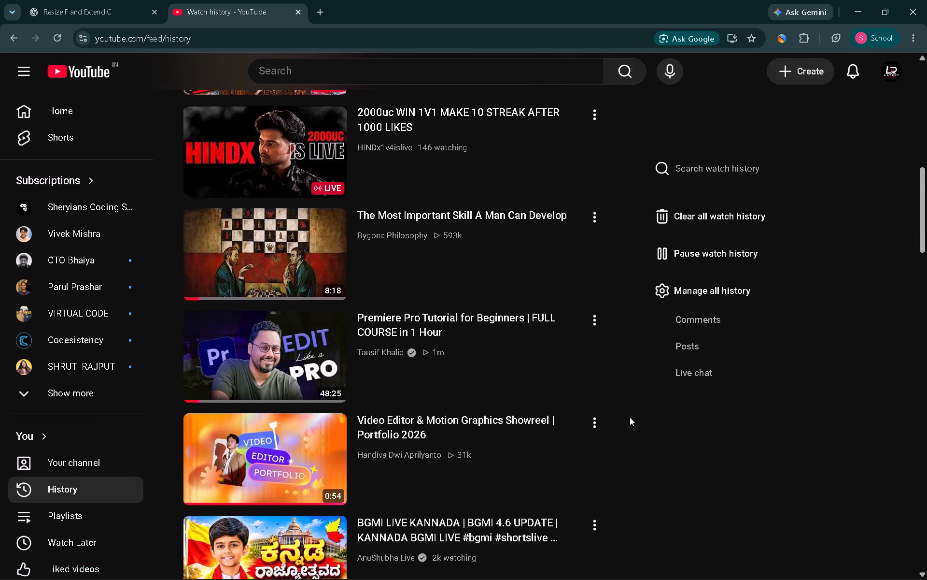
{"action": "scroll", "coordinate": [630, 417], "scroll_direction": "down", "scroll_amount": 7}
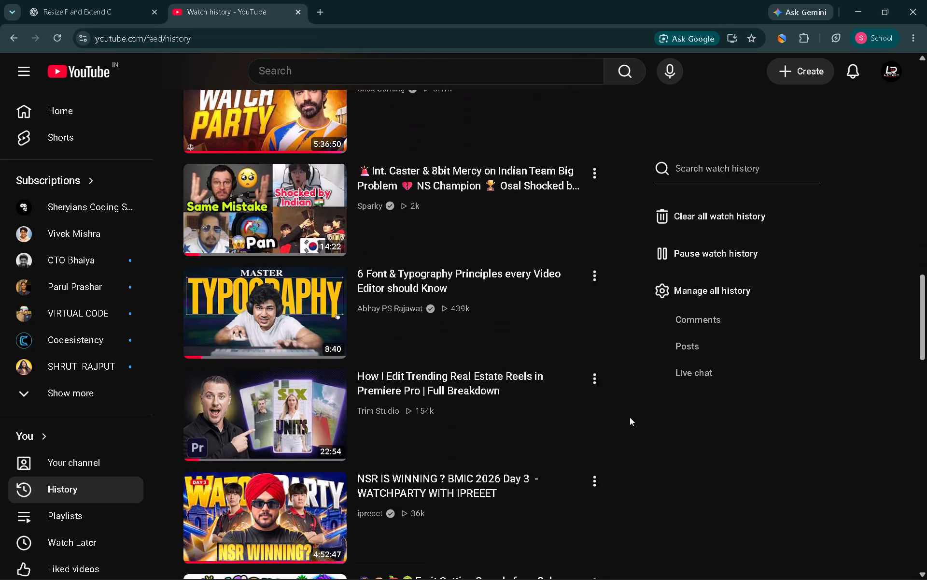
{"action": "scroll", "coordinate": [630, 417], "scroll_direction": "down", "scroll_amount": 8}
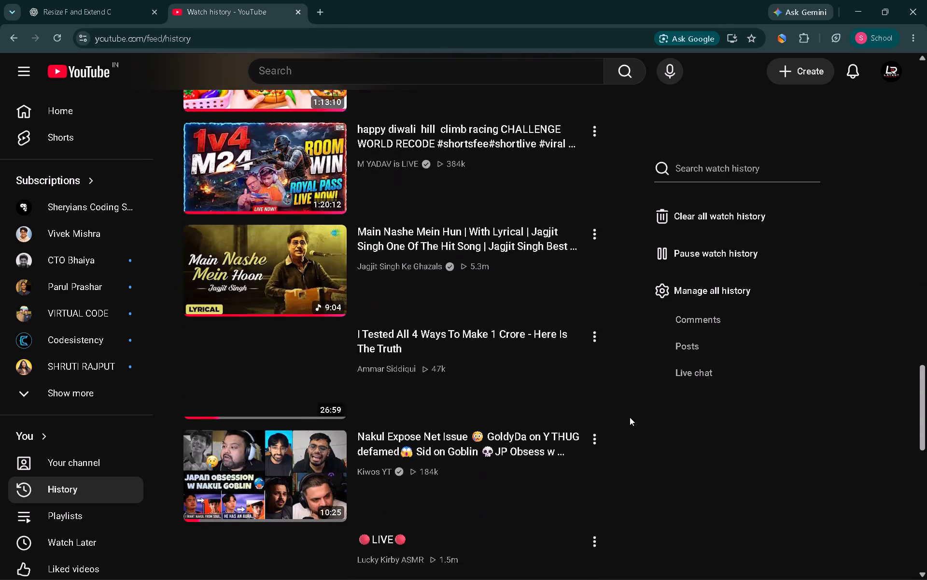
{"action": "scroll", "coordinate": [630, 417], "scroll_direction": "down", "scroll_amount": 7}
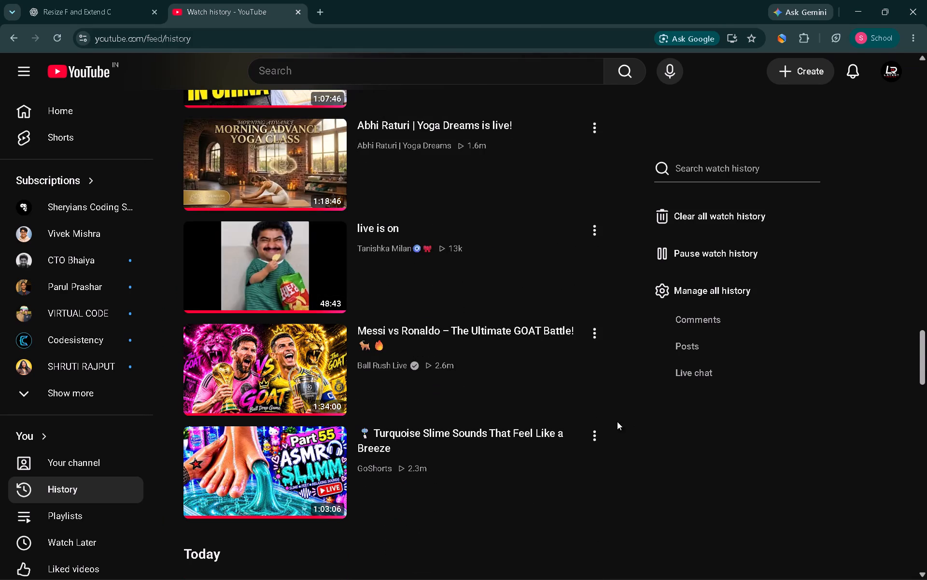
{"action": "scroll", "coordinate": [849, 414], "scroll_direction": "down", "scroll_amount": 7}
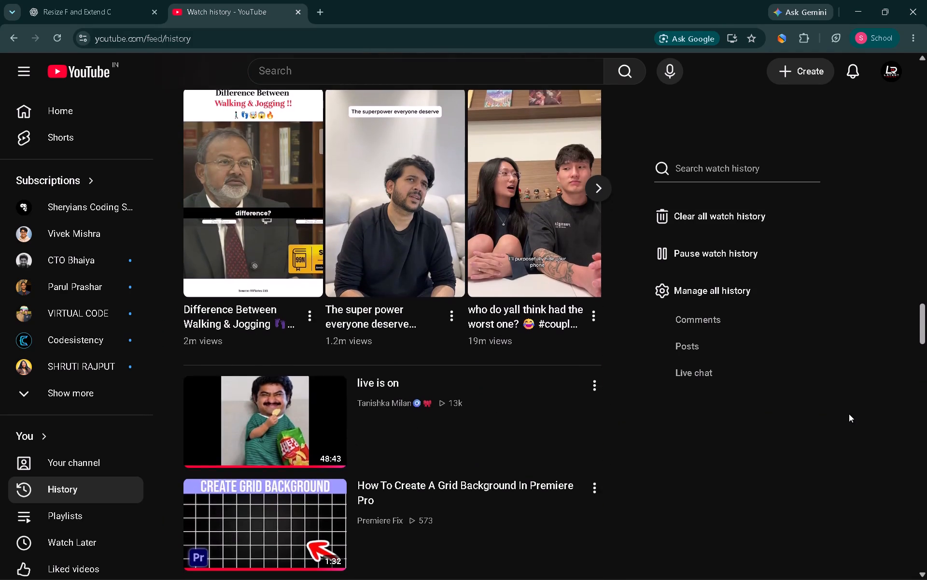
{"action": "scroll", "coordinate": [849, 414], "scroll_direction": "down", "scroll_amount": 2}
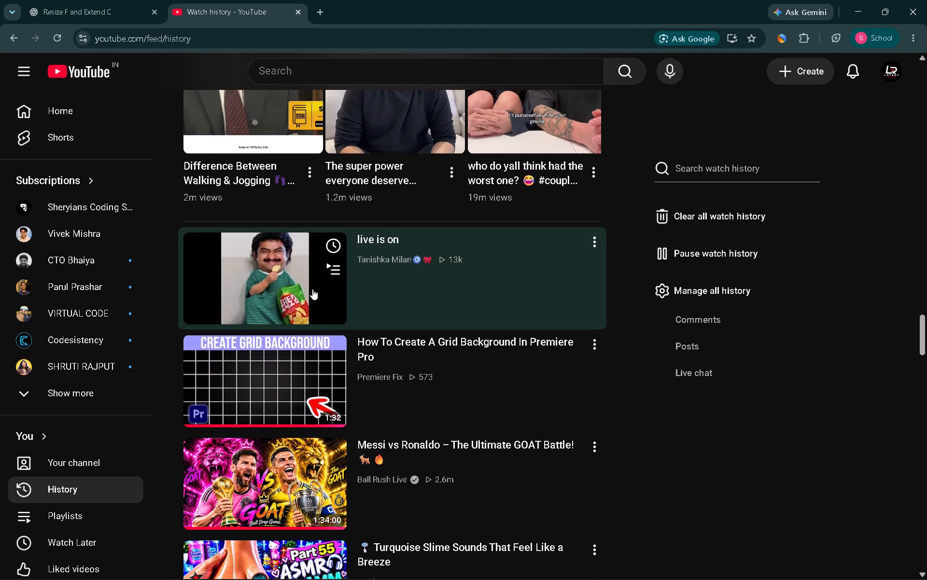
{"action": "scroll", "coordinate": [801, 414], "scroll_direction": "down", "scroll_amount": 3}
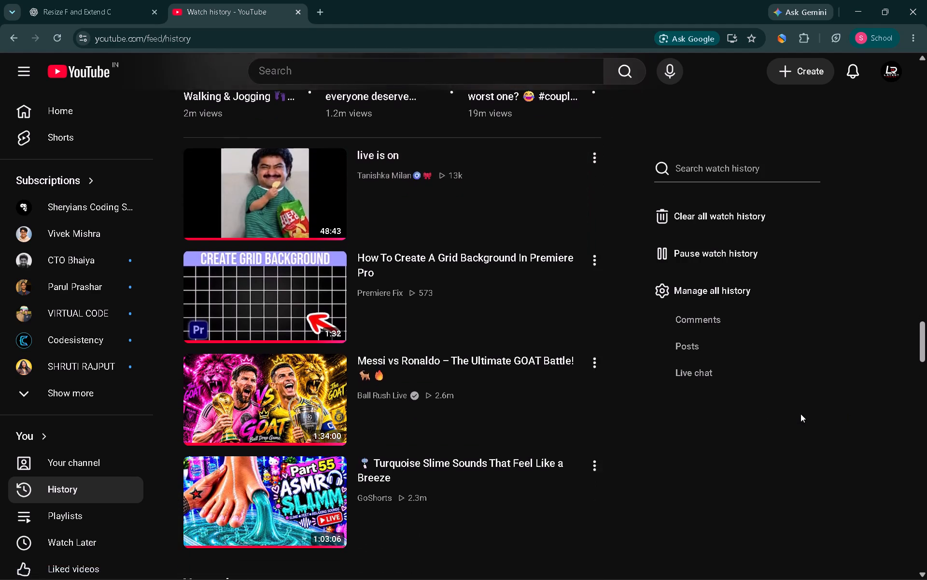
{"action": "scroll", "coordinate": [801, 414], "scroll_direction": "down", "scroll_amount": 6}
{"action": "scroll", "coordinate": [801, 414], "scroll_direction": "up", "scroll_amount": 1}
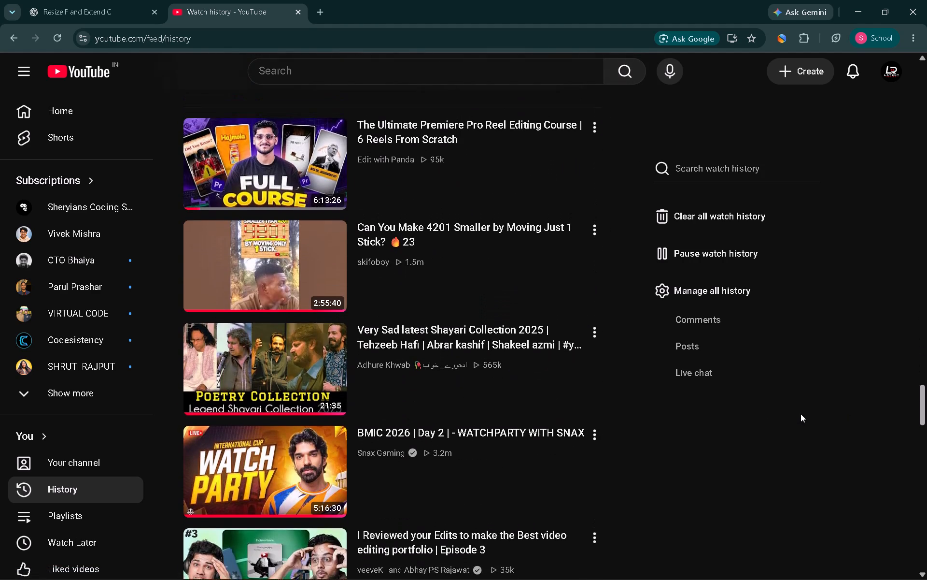
{"action": "scroll", "coordinate": [801, 414], "scroll_direction": "up", "scroll_amount": 1}
{"action": "left_click", "coordinate": [246, 169]}
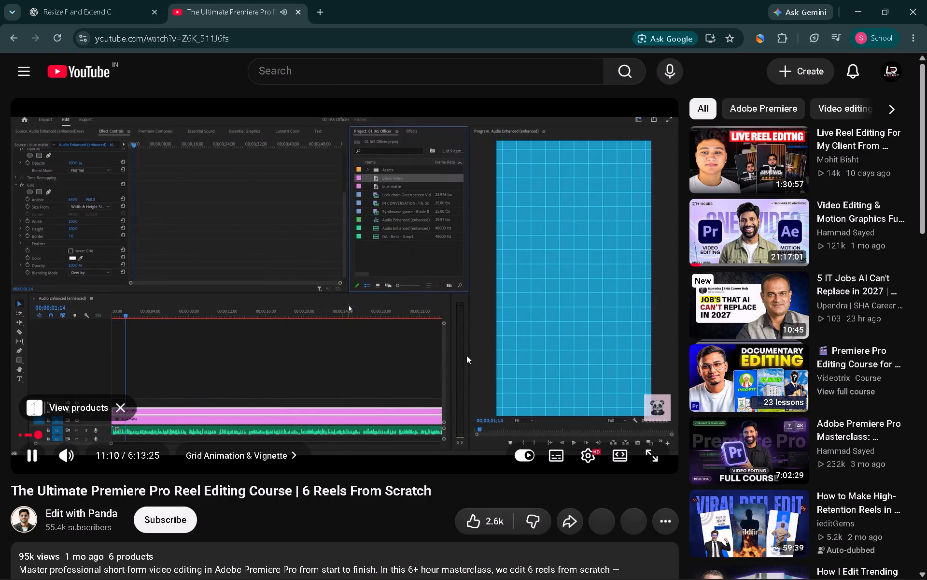
Skip ahead through the course's Grid Animation & Vignette chapter and pause at the ellipse mask demonstration, around 11:29.
{"action": "key", "text": "Right"}
{"action": "key", "text": "Right"}
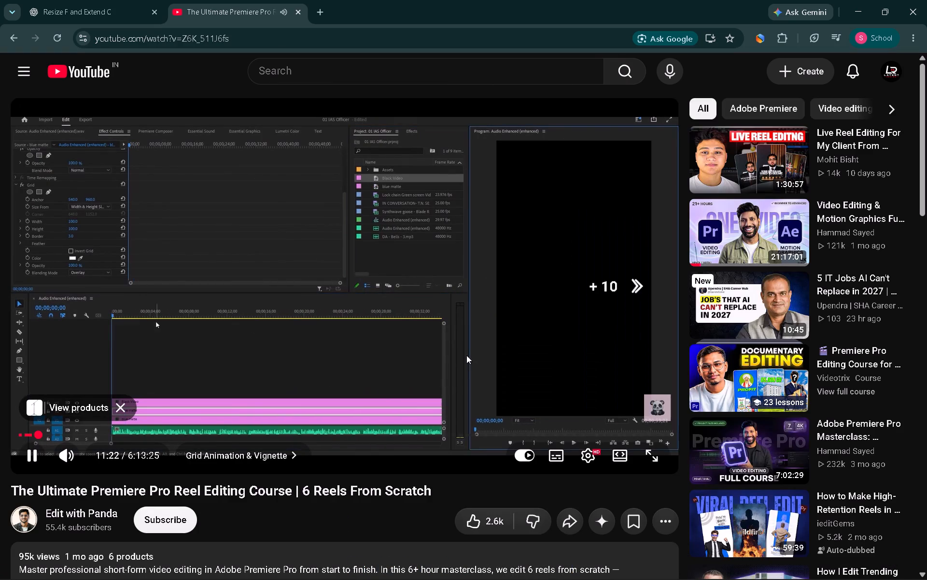
{"action": "key", "text": "Right"}
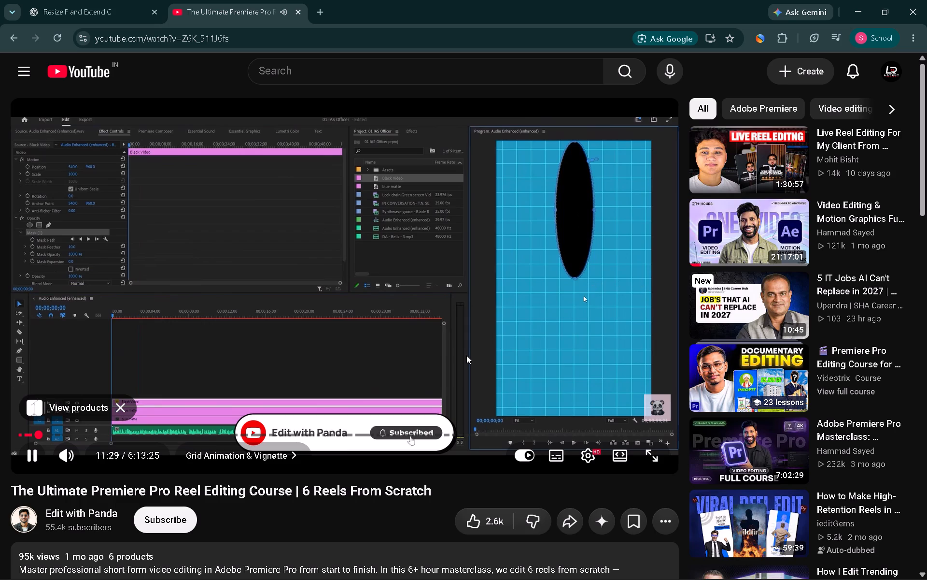
{"action": "key", "text": "space"}
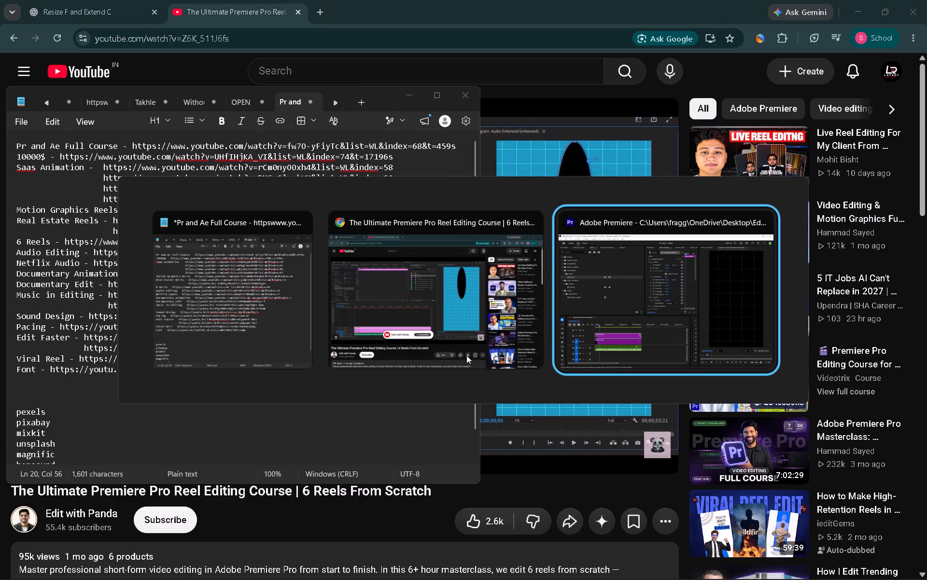
Switch to Premiere, try Mosaic Num. Tiles values up to 18 on the V2 White Matte clip, and settle on 12.
{"action": "left_click", "coordinate": [777, 229]}
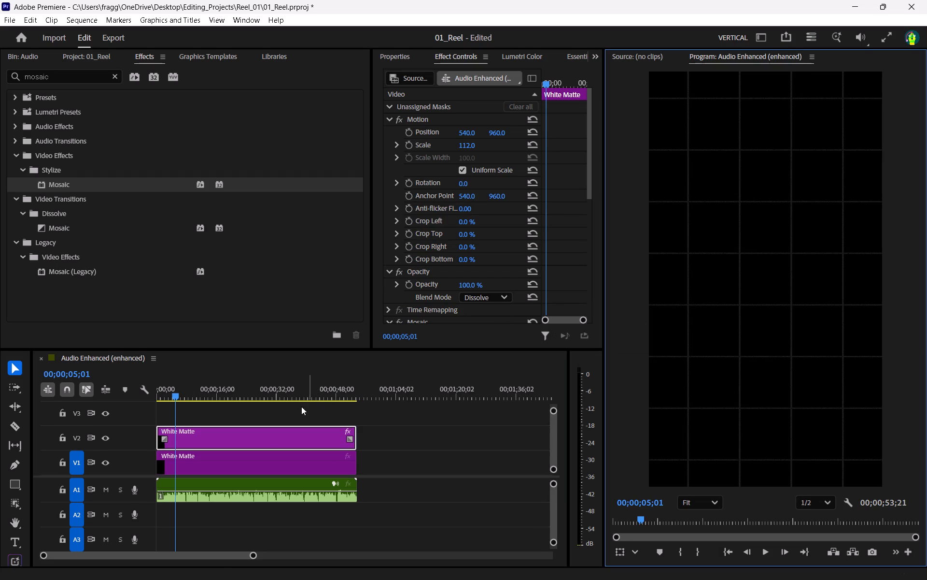
{"action": "left_click", "coordinate": [258, 438]}
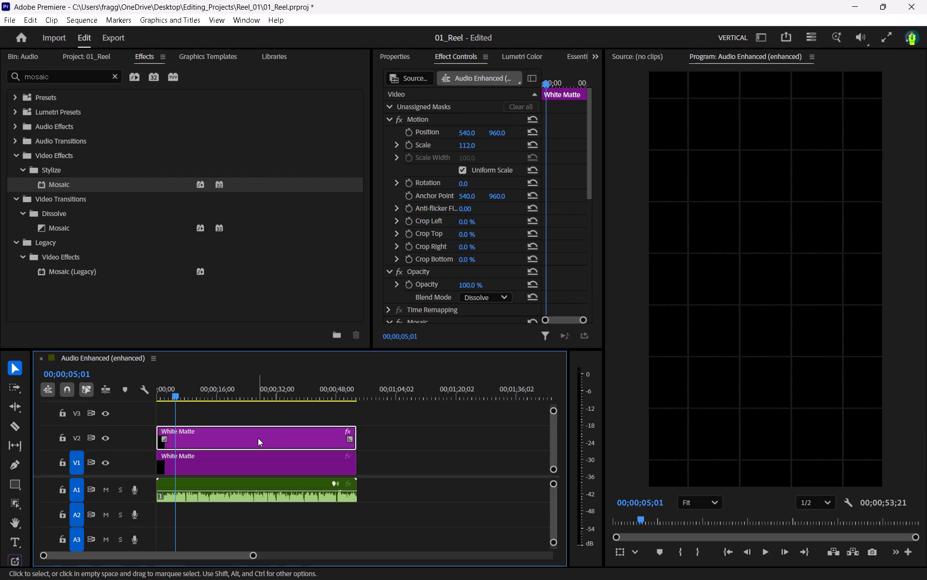
{"action": "scroll", "coordinate": [489, 250], "scroll_direction": "down", "scroll_amount": 7}
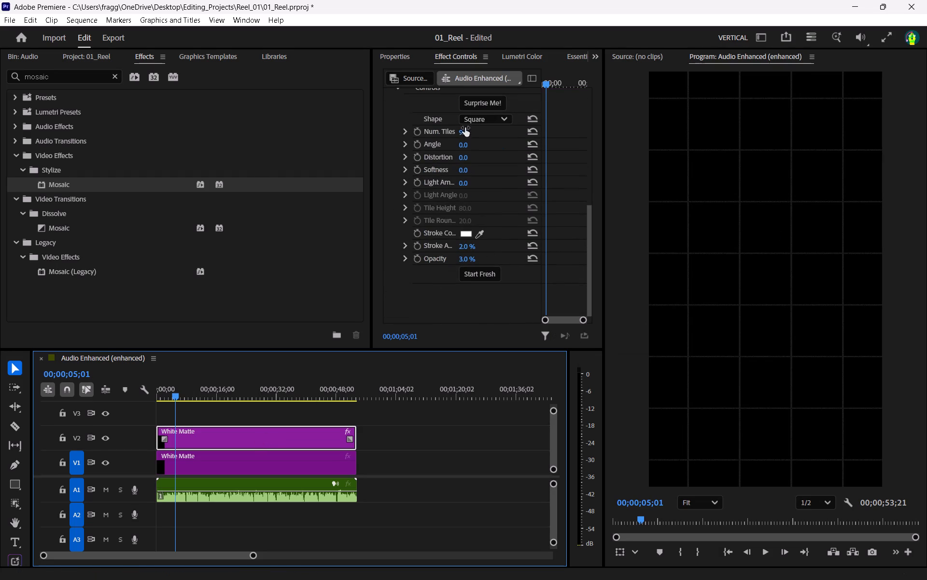
{"action": "left_click", "coordinate": [459, 131]}
{"action": "key", "text": "Up"}
{"action": "key", "text": "Up"}
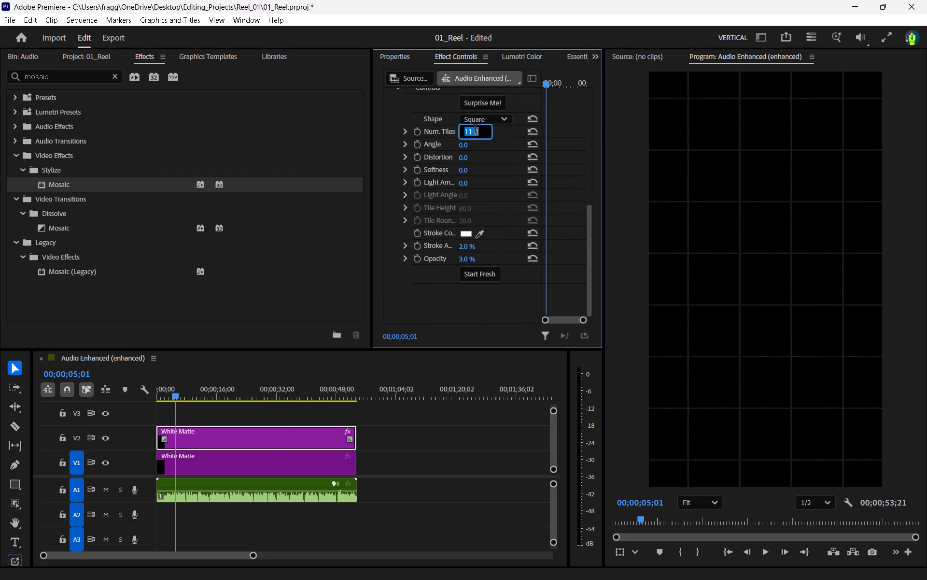
{"action": "key", "text": "Up"}
{"action": "key", "text": "Up"}
{"action": "key", "text": "Up"}
{"action": "key", "text": "Up"}
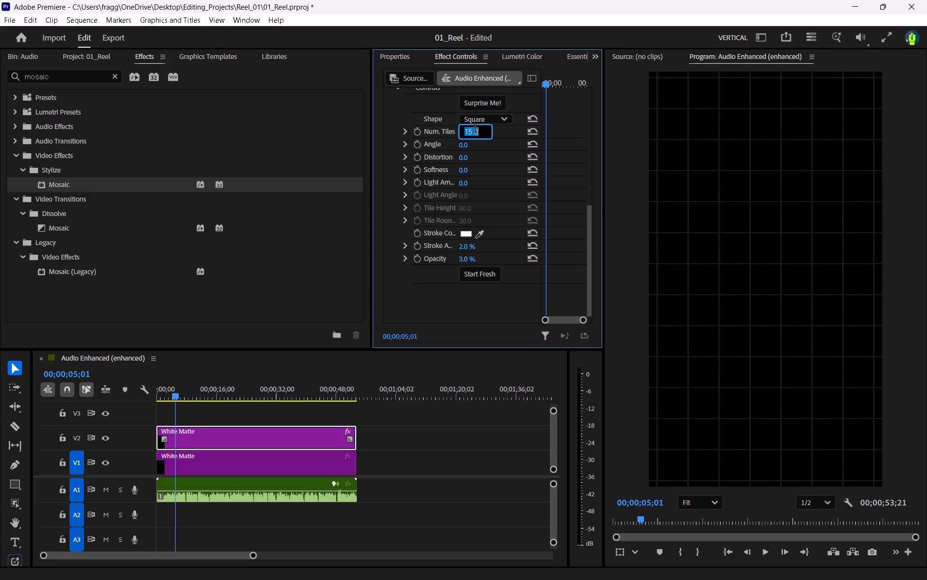
{"action": "key", "text": "Up"}
{"action": "key", "text": "Up"}
{"action": "key", "text": "Up"}
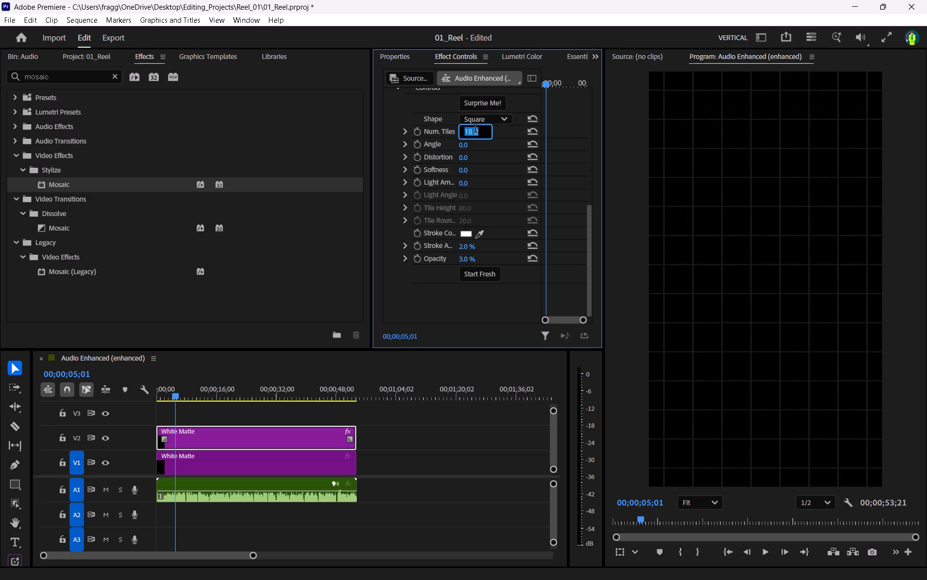
{"action": "key", "text": "Down"}
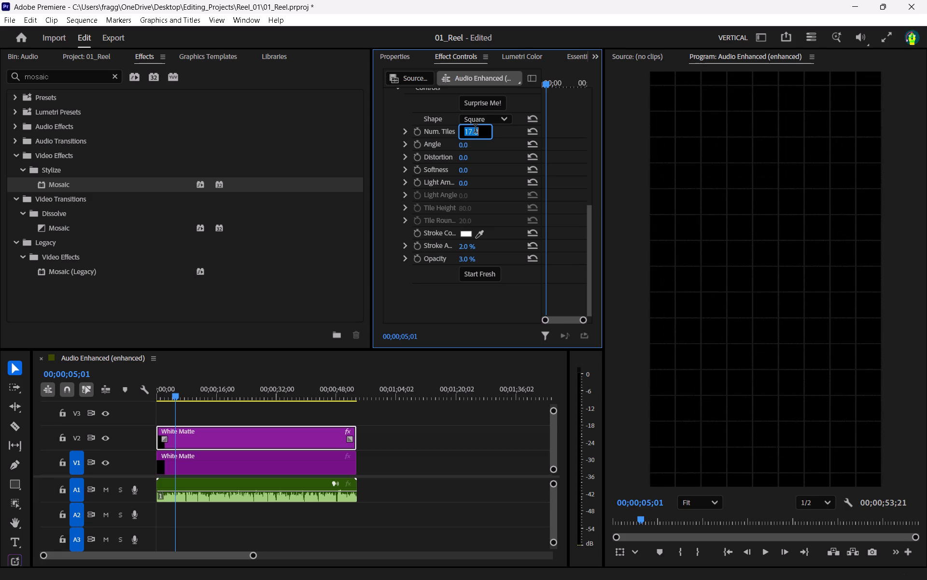
{"action": "key", "text": "Down"}
{"action": "key", "text": "Down"}
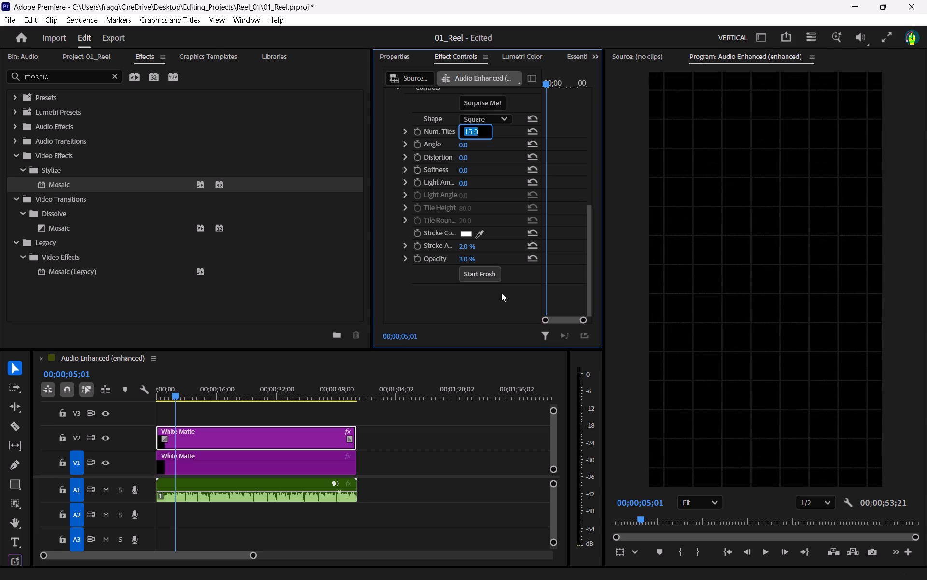
{"action": "key", "text": "Down"}
{"action": "key", "text": "Down"}
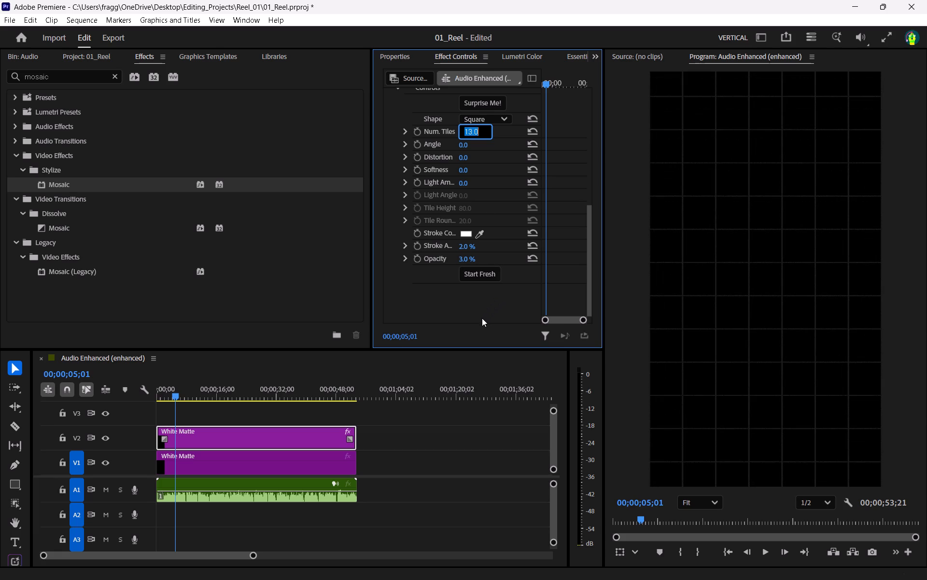
{"action": "key", "text": "Down"}
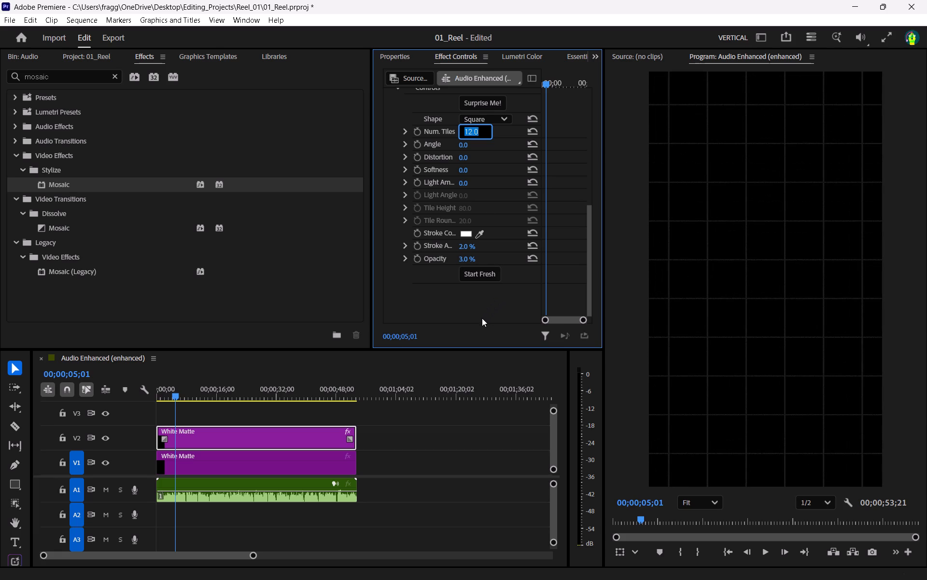
{"action": "left_click", "coordinate": [489, 342]}
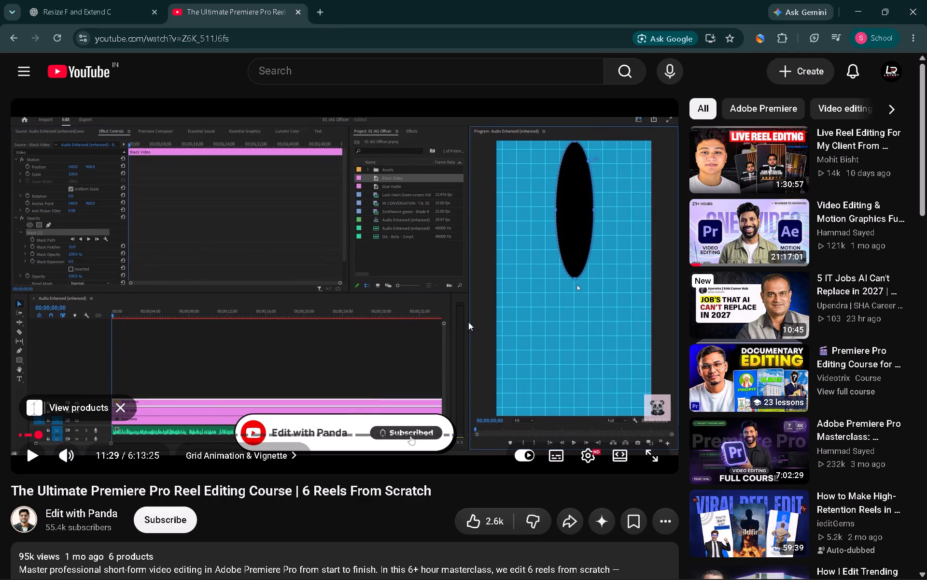
Watch the ellipse mask demonstration in the course video, then skip back about ten seconds and pause around 11:22.
{"action": "key", "text": "ctrl+alt+space"}
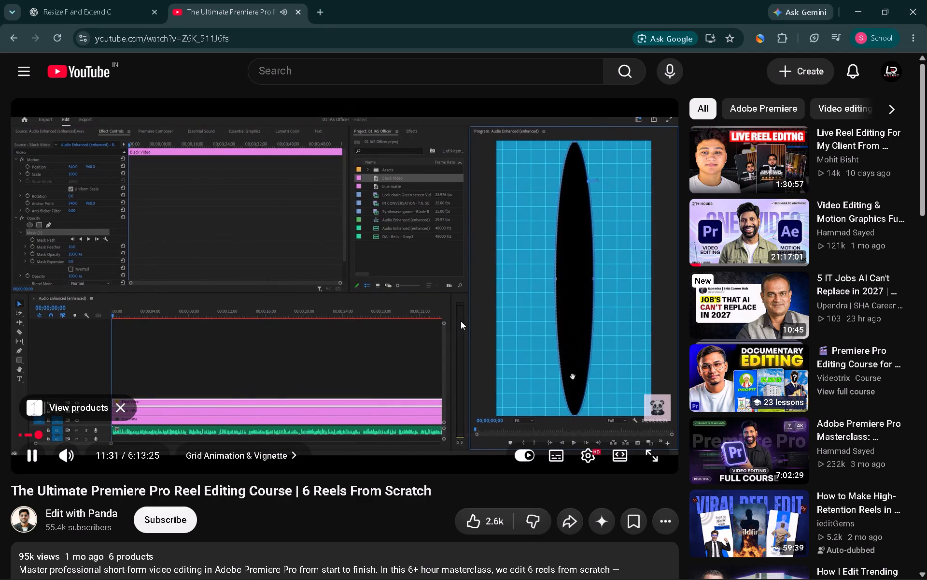
{"action": "key", "text": "space"}
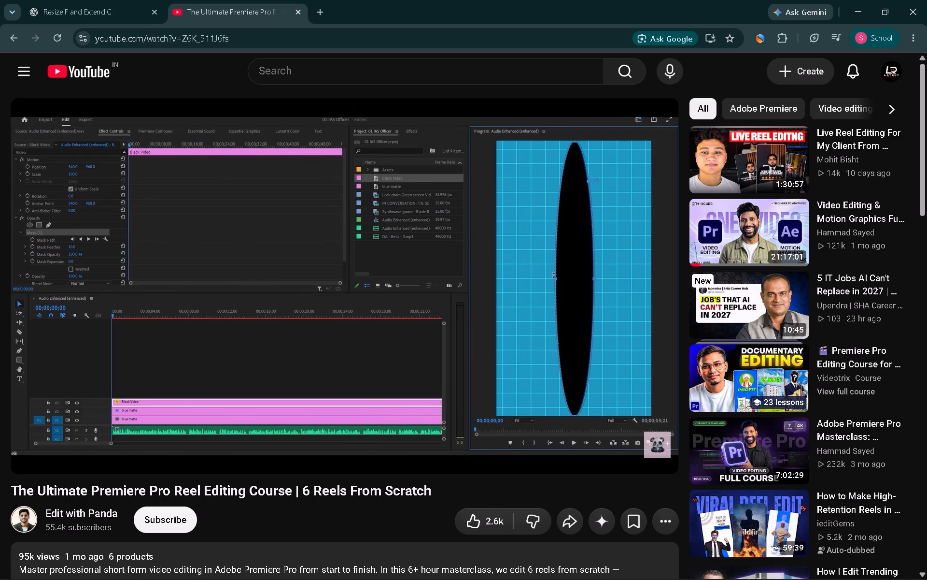
{"action": "key", "text": "space"}
{"action": "key", "text": "Left"}
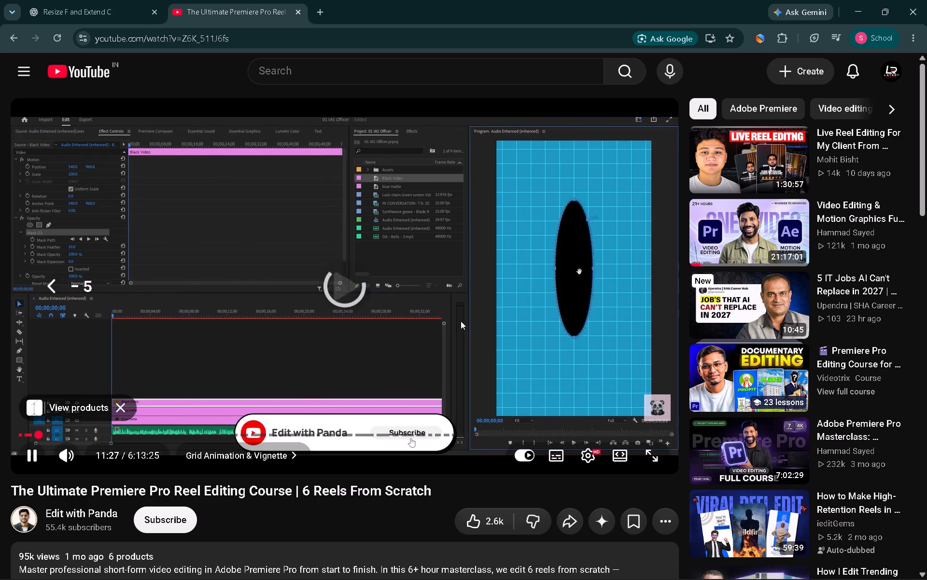
{"action": "key", "text": "Left"}
{"action": "key", "text": "space"}
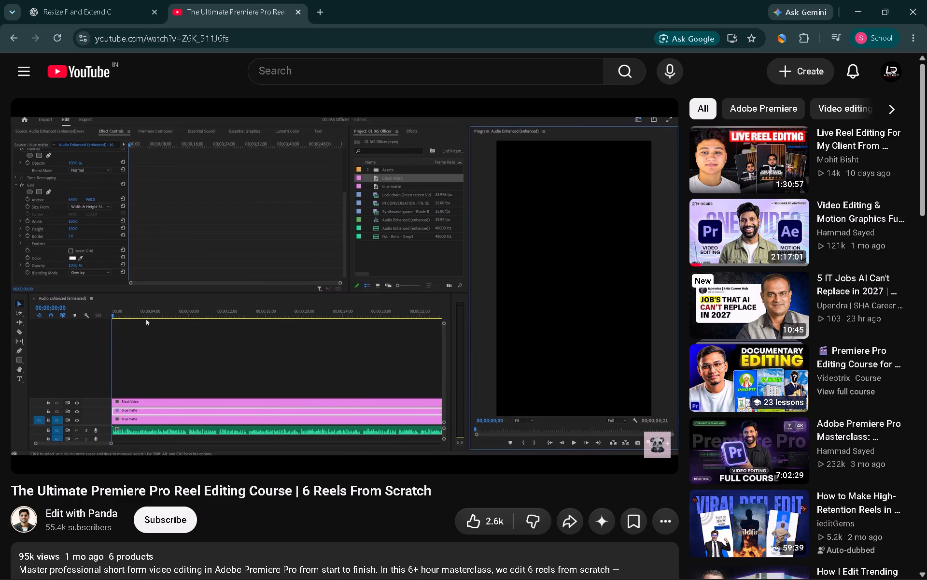
Rewind the course video to the finished grid, before the New Black Video dialog opens, and pause there.
{"action": "key", "text": "space"}
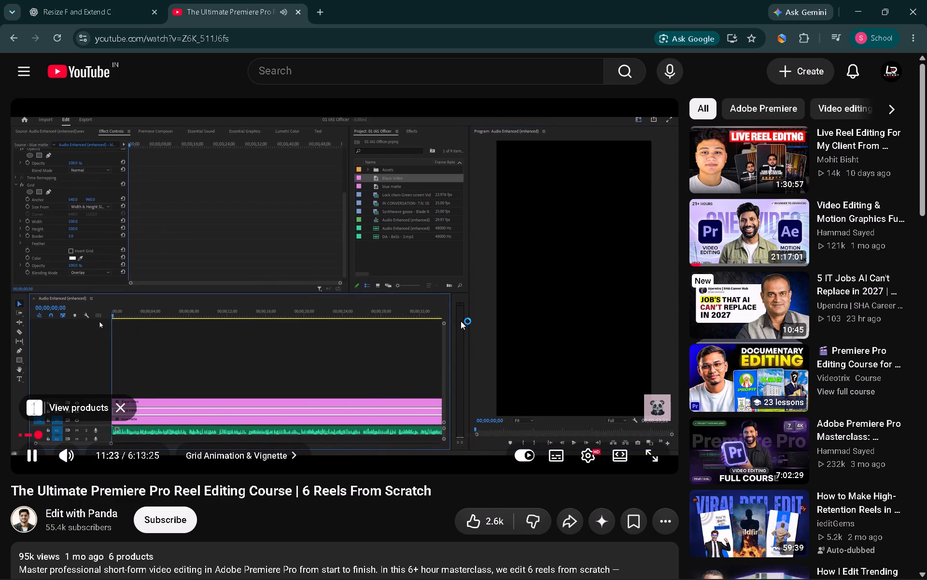
{"action": "key", "text": "Left"}
{"action": "key", "text": "Left"}
{"action": "key", "text": "Left"}
{"action": "key", "text": "Left"}
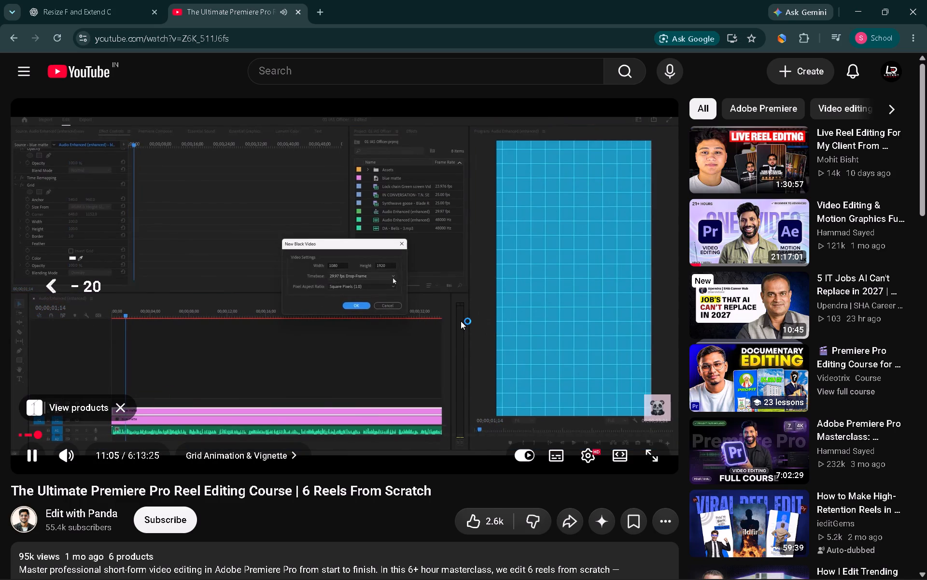
{"action": "key", "text": "Left"}
{"action": "key", "text": "Left"}
{"action": "key", "text": "Left"}
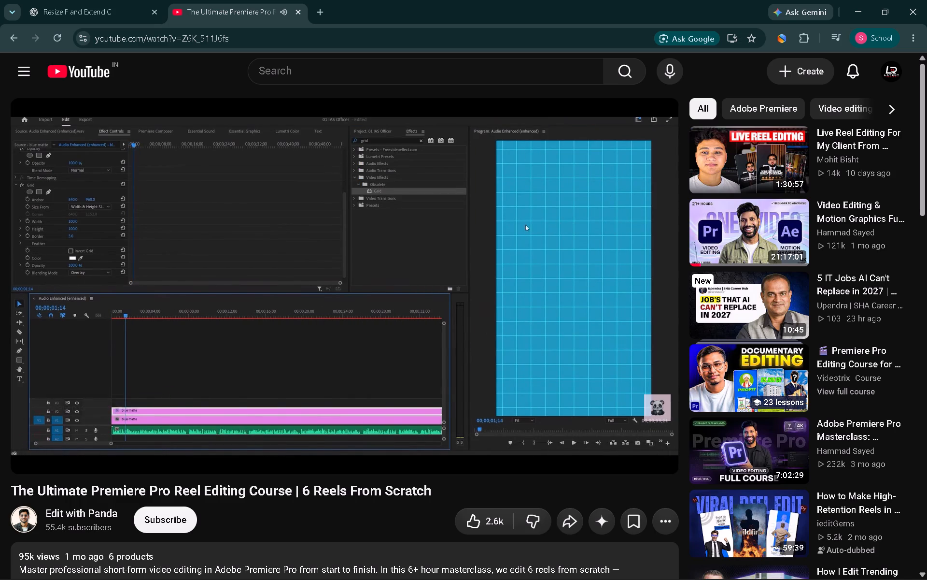
{"action": "left_click", "coordinate": [443, 489]}
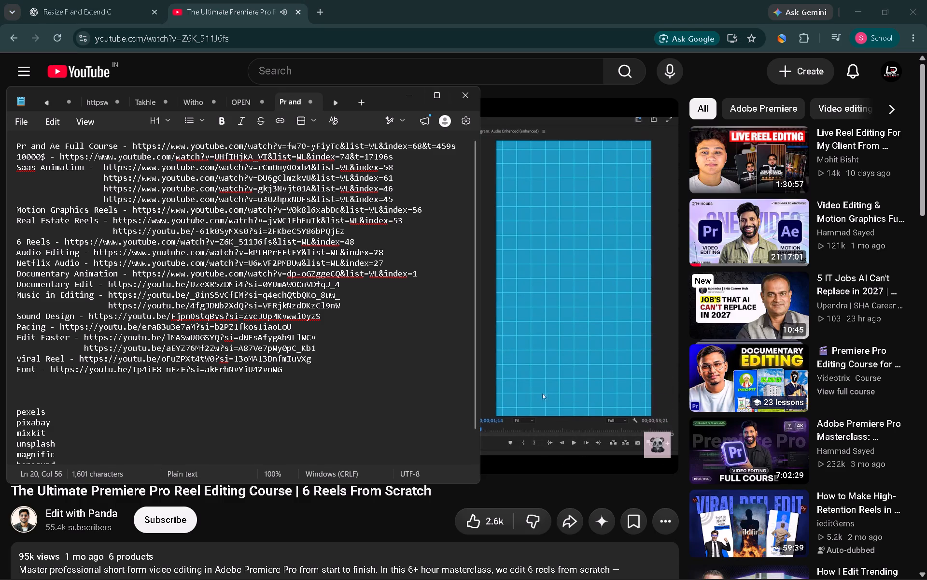
{"action": "left_click", "coordinate": [469, 95]}
{"action": "key", "text": "space"}
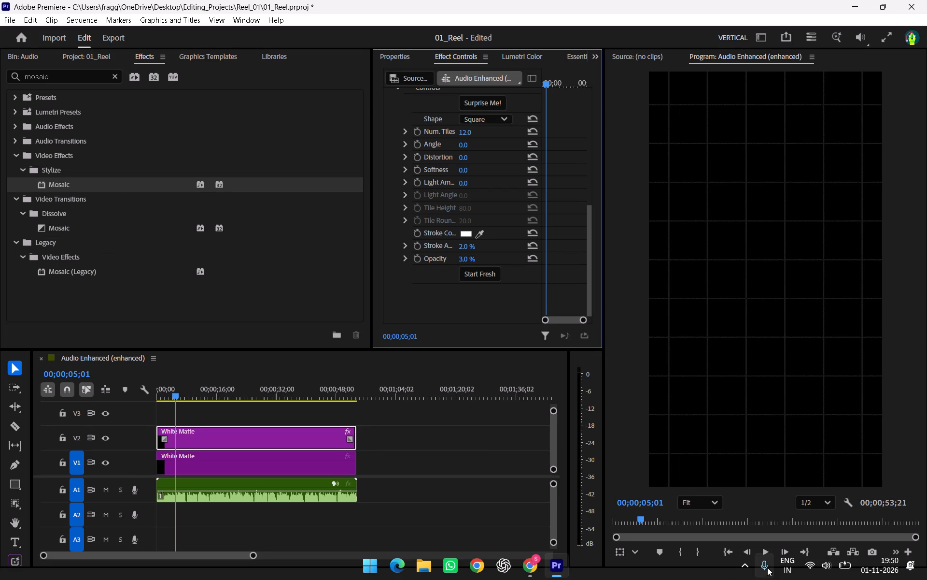
In Premiere's window, reveal the hidden system tray icons and open the background app with the K icon.
{"action": "left_click", "coordinate": [746, 565]}
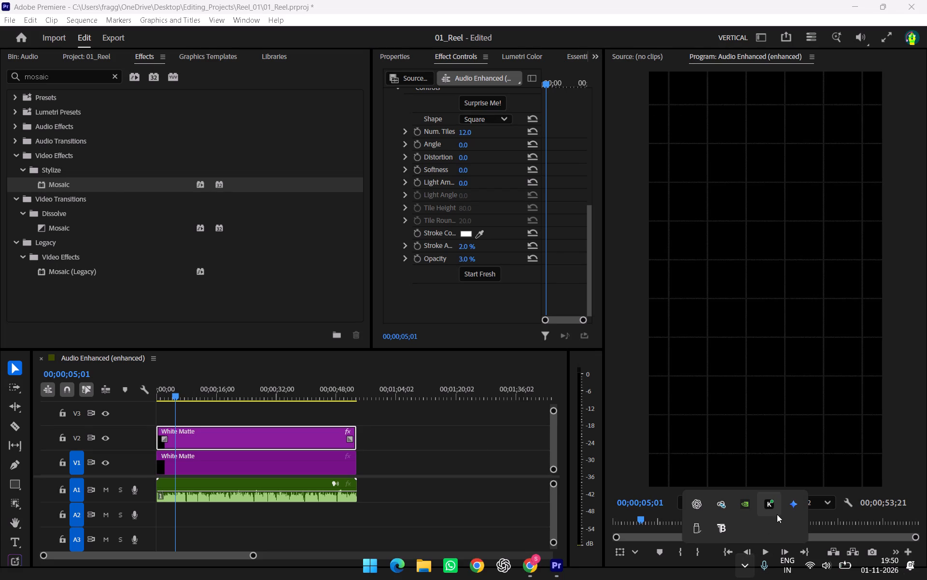
{"action": "left_click", "coordinate": [776, 502]}
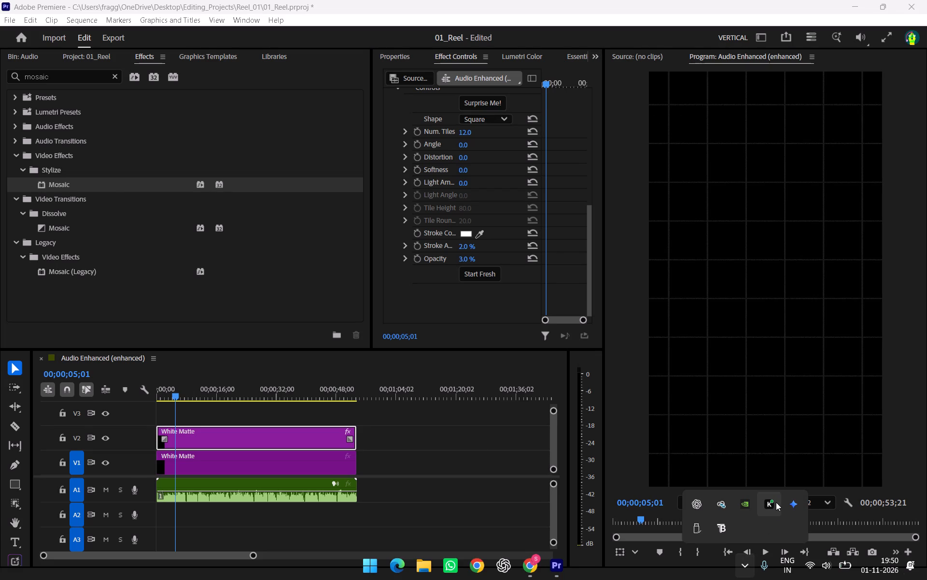